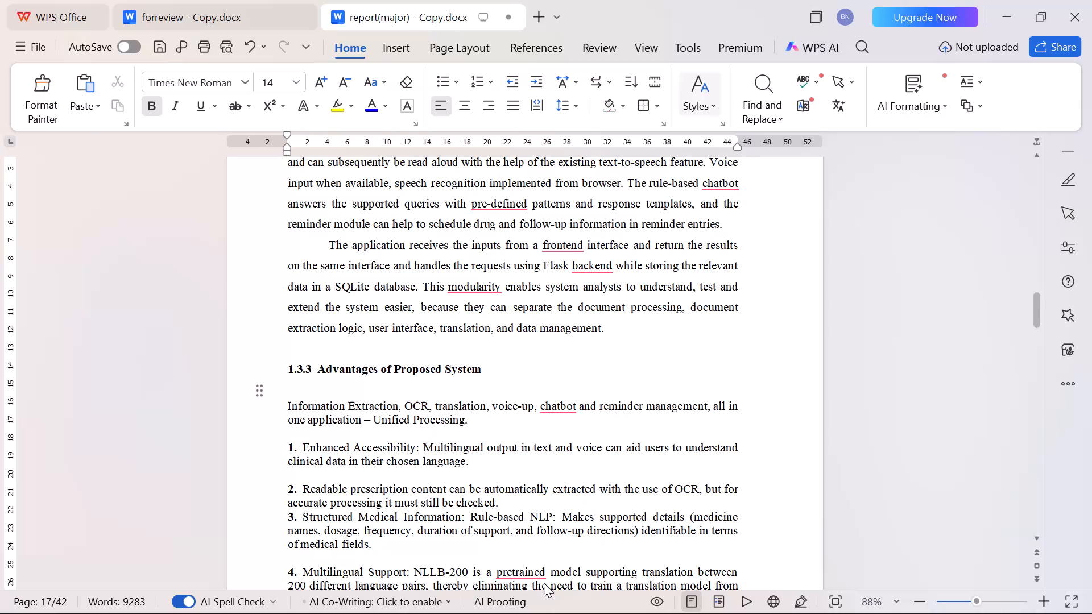
# In the contents table of forreview - Copy.docx, re-enter page number 1 for 1.1 Objective.
pyautogui.click(255, 0)
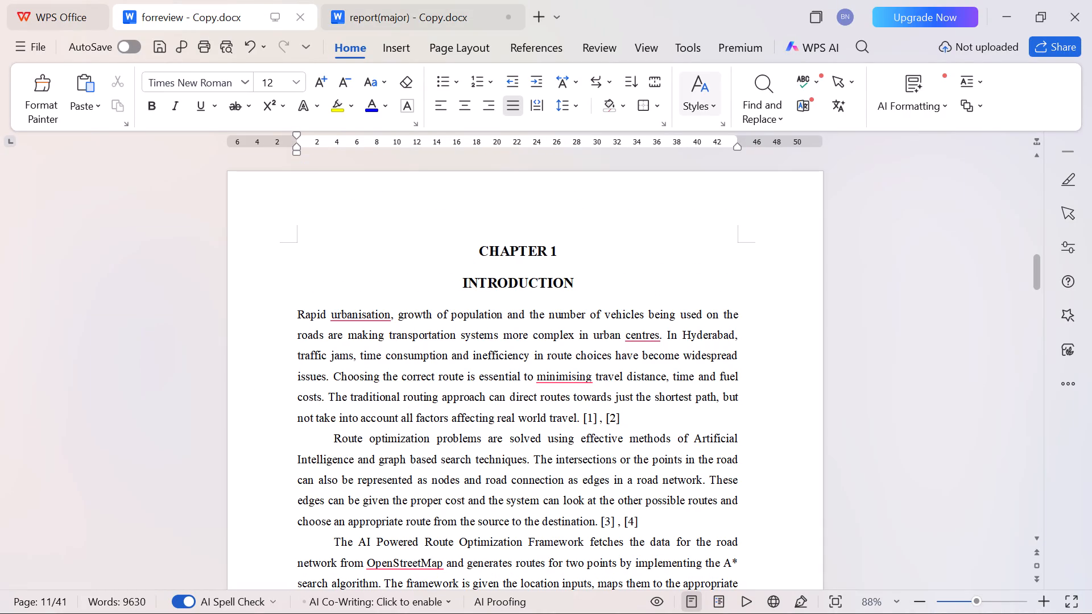
pyautogui.scroll(8, 791, 459)
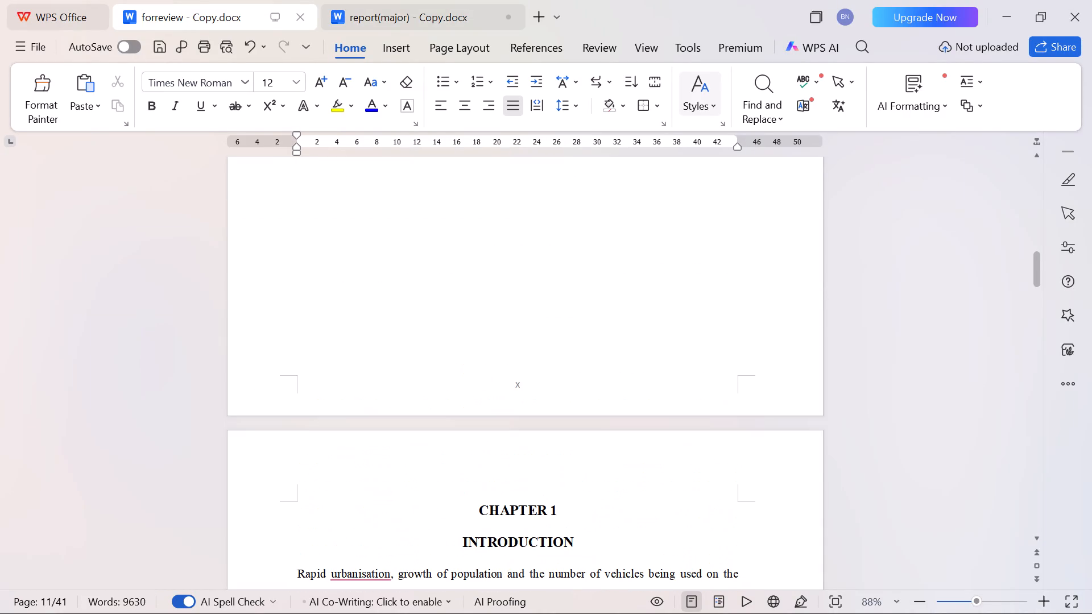
pyautogui.scroll(20, 791, 458)
pyautogui.scroll(20, 791, 458)
pyautogui.scroll(5, 791, 458)
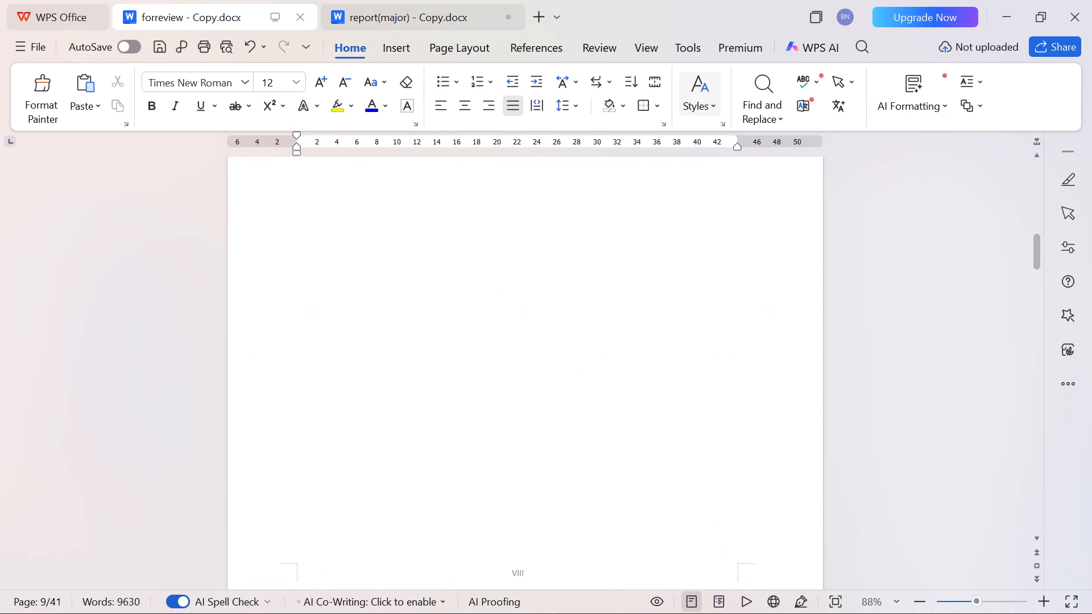
pyautogui.scroll(20, 791, 458)
pyautogui.scroll(9, 791, 458)
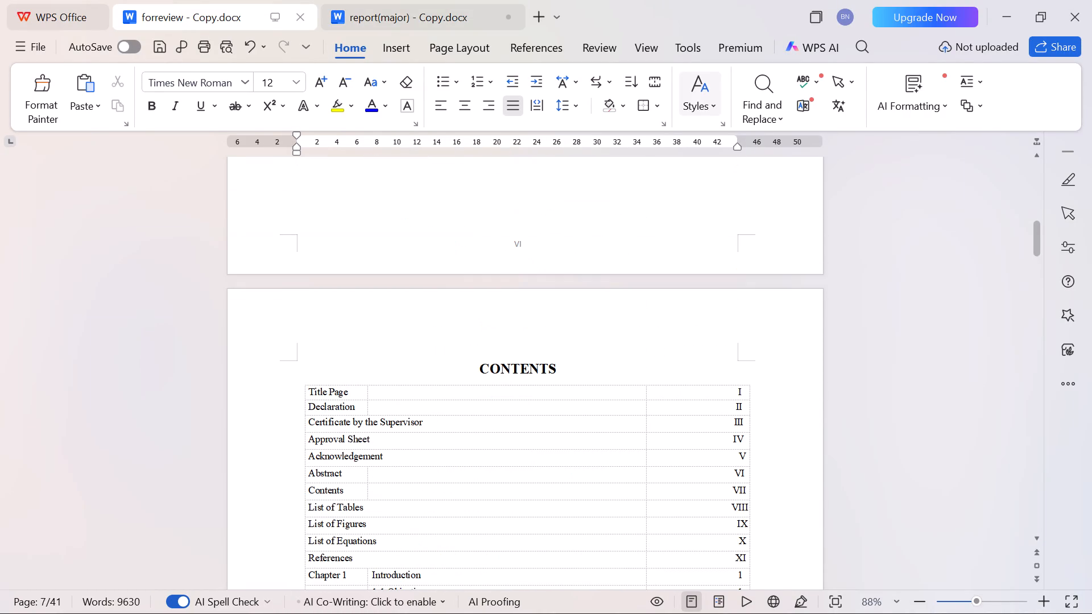
pyautogui.scroll(-2, 791, 459)
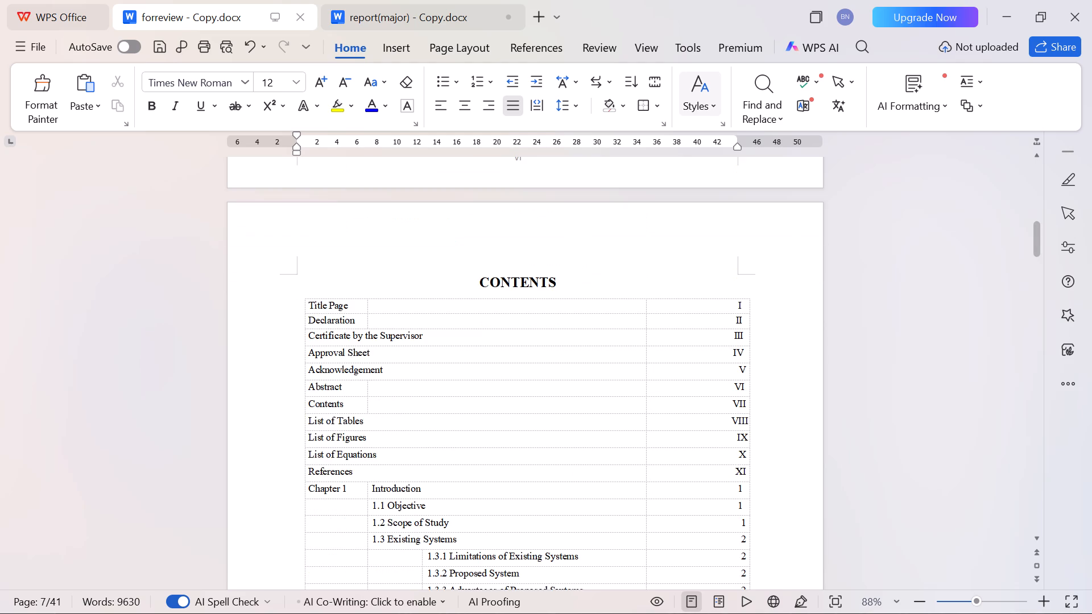
pyautogui.scroll(-7, 791, 459)
pyautogui.scroll(3, 791, 459)
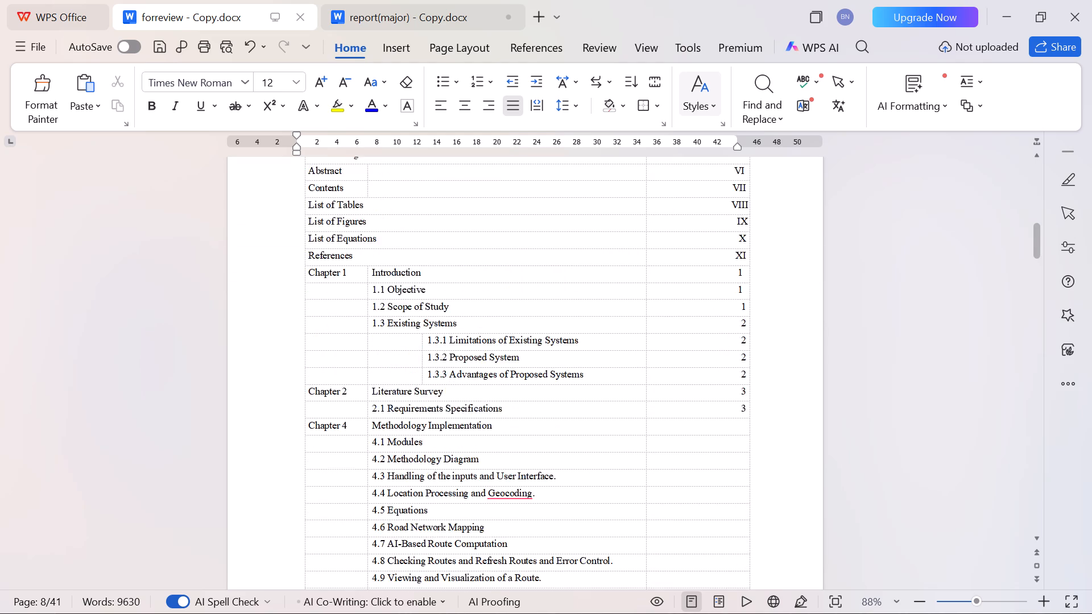
pyautogui.click(739, 334)
pyautogui.press('space')
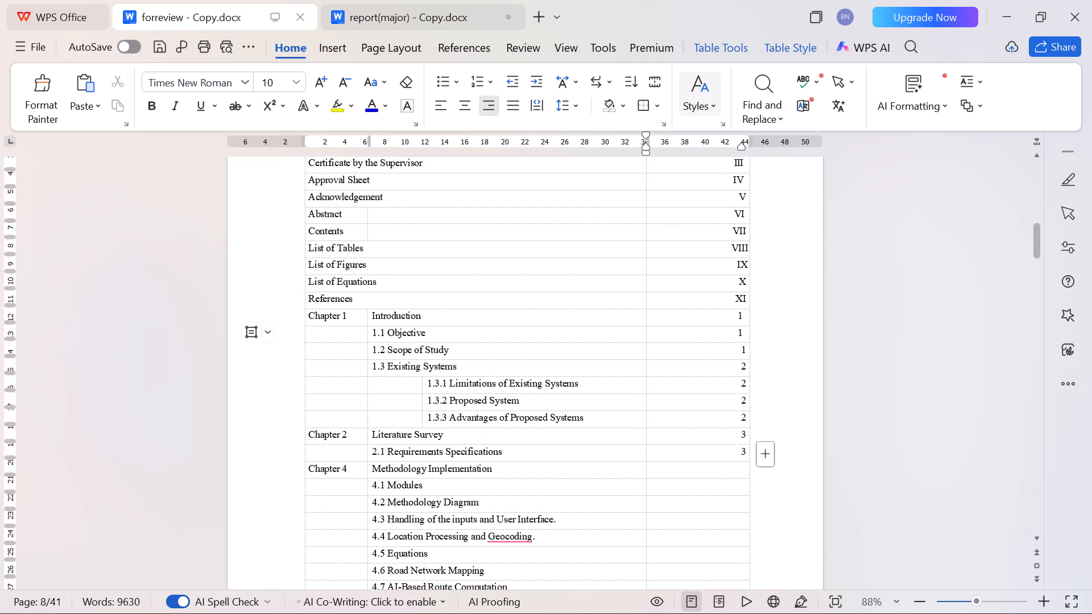
pyautogui.press('space')
pyautogui.press('BackSpace')
pyautogui.press('Delete')
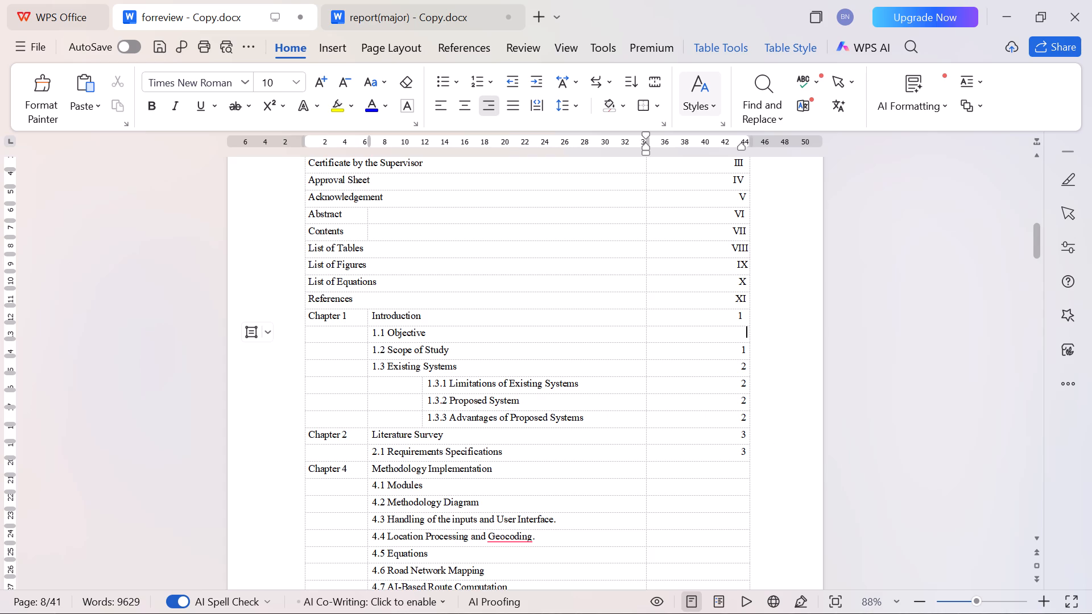
pyautogui.press('1')
# Delete the References row between List of Equations and Chapter 1 in the contents table.
pyautogui.click(301, 303)
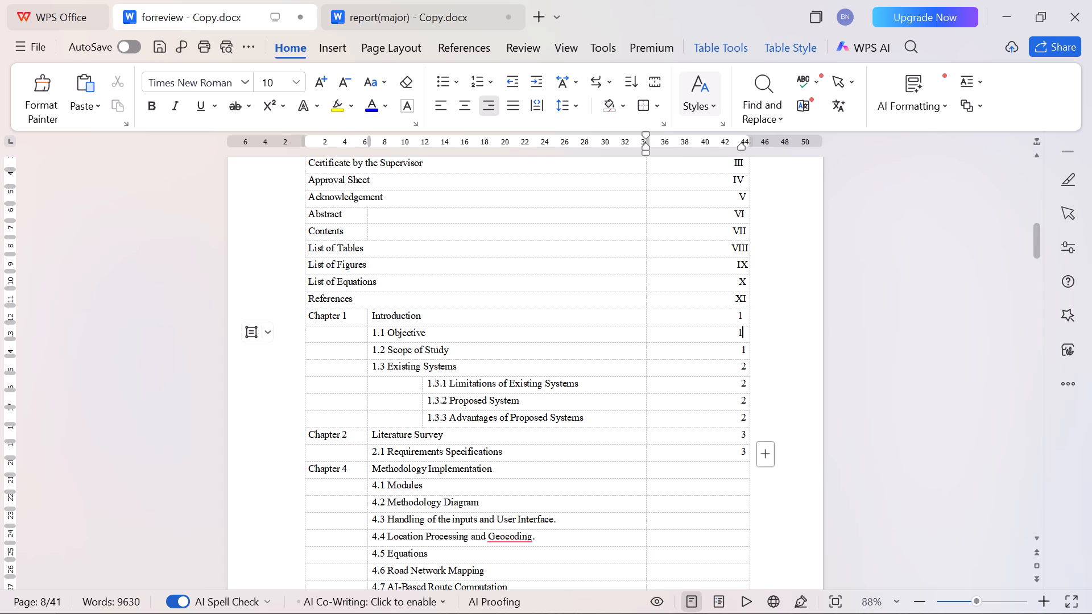
pyautogui.click(311, 305)
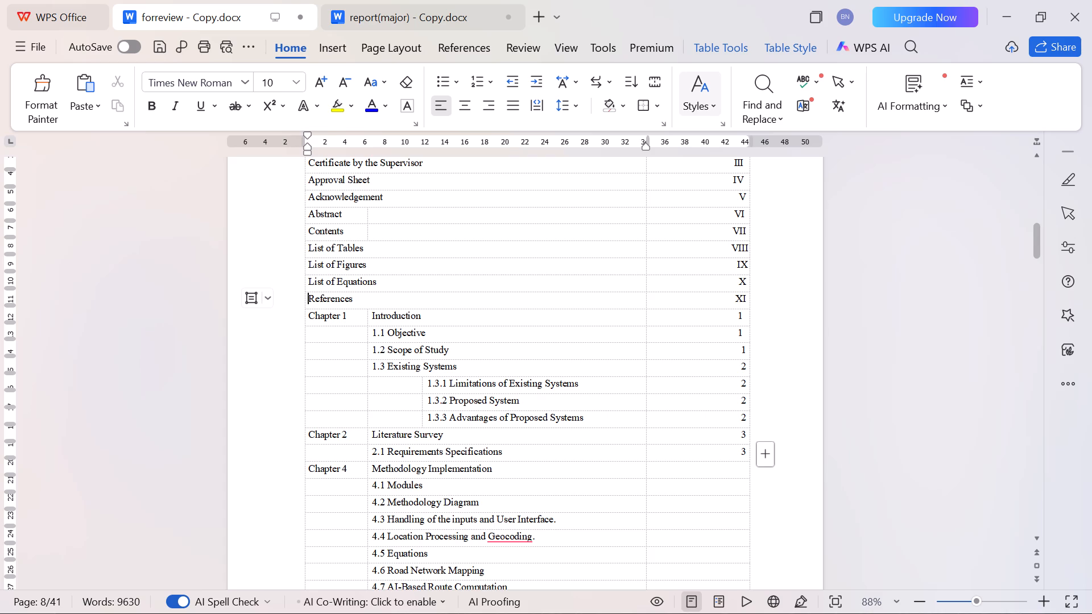
pyautogui.scroll(-8, 505, 402)
pyautogui.scroll(10, 505, 402)
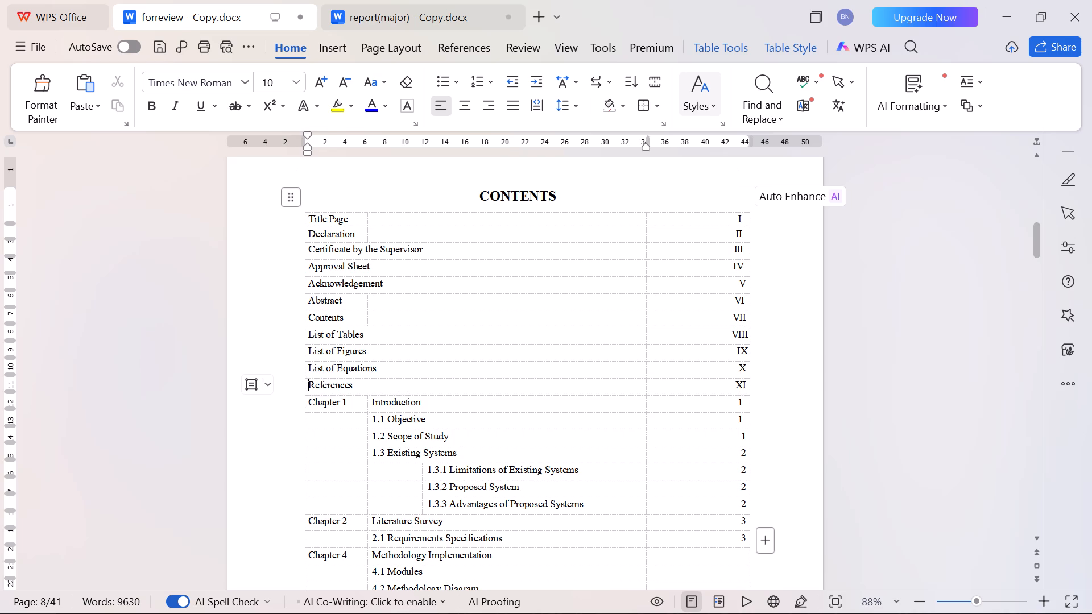
pyautogui.click(301, 388)
# Enter "References" in the title cell of the empty last row, below Conclusions, in the contents table.
pyautogui.scroll(-4, 473, 417)
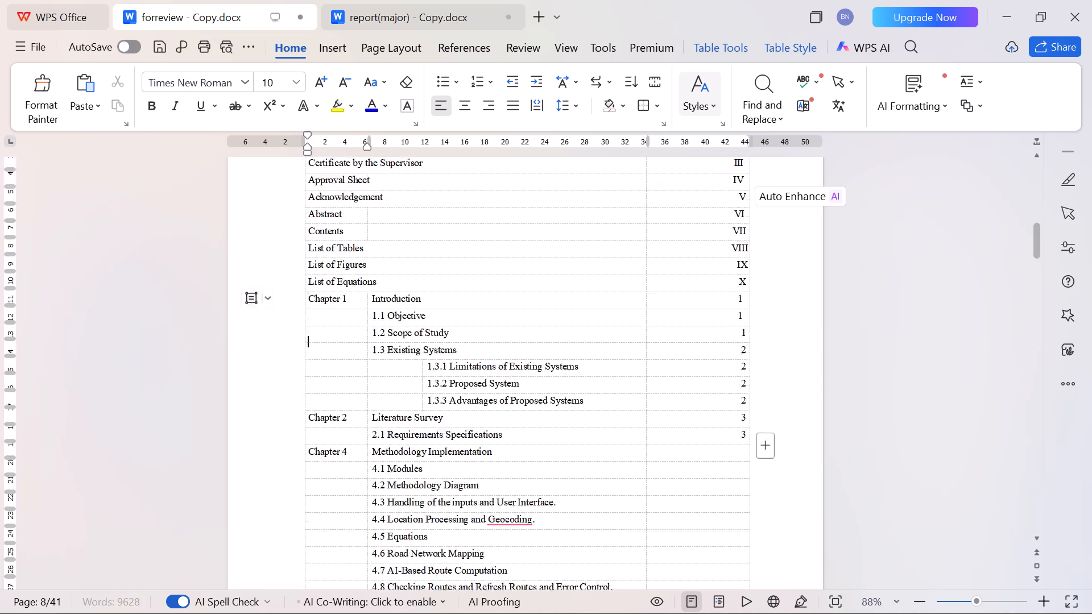
pyautogui.scroll(-7, 474, 417)
pyautogui.click(536, 393)
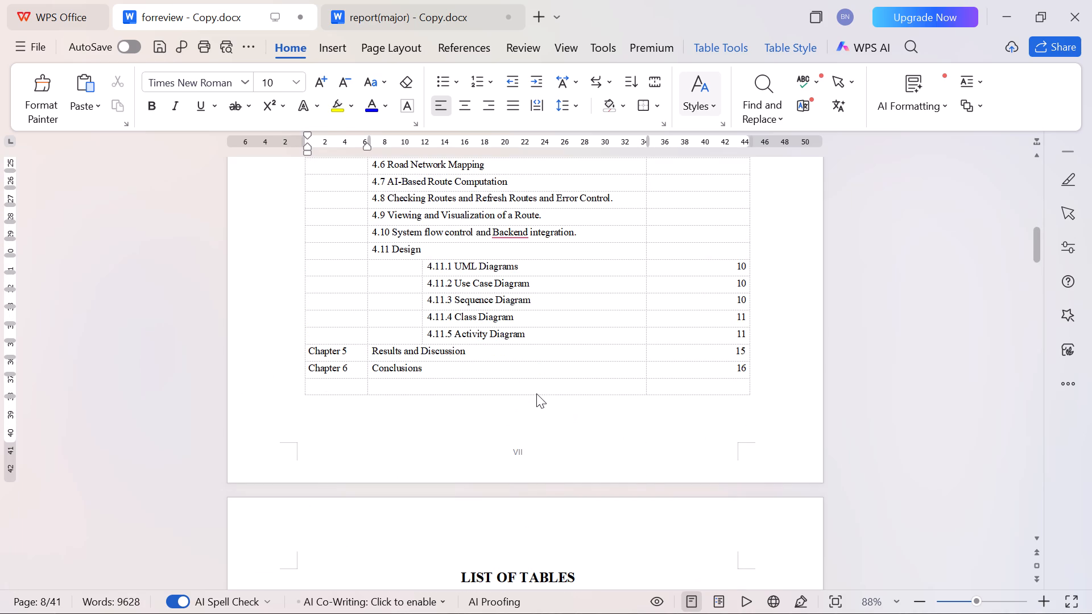
pyautogui.click(535, 388)
pyautogui.write('References')
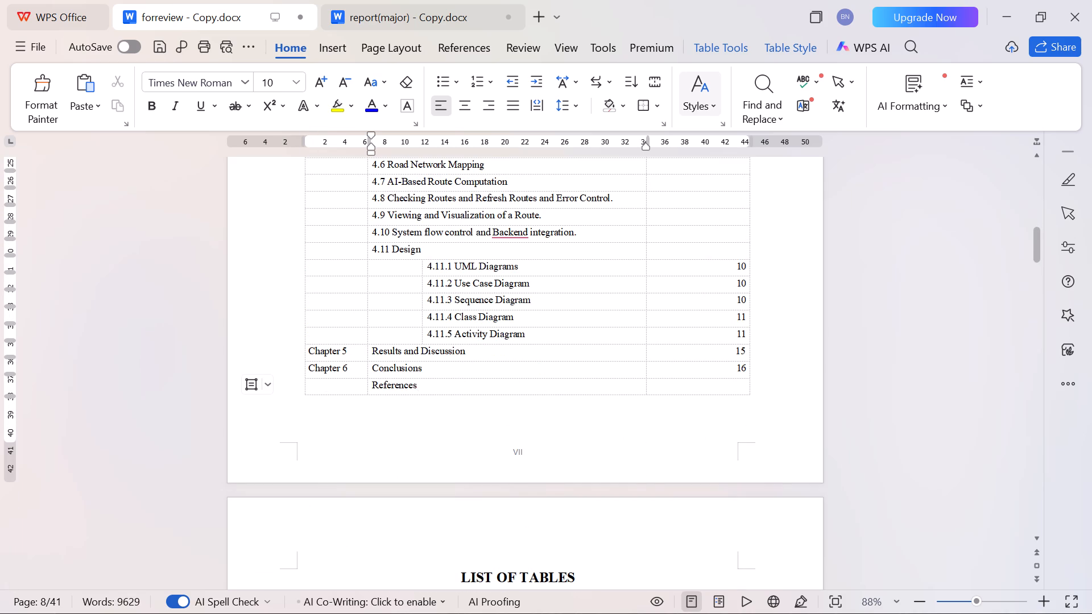
# Set the page number of 1.2 Scope of Study to 2 in the contents table.
pyautogui.scroll(9, 535, 388)
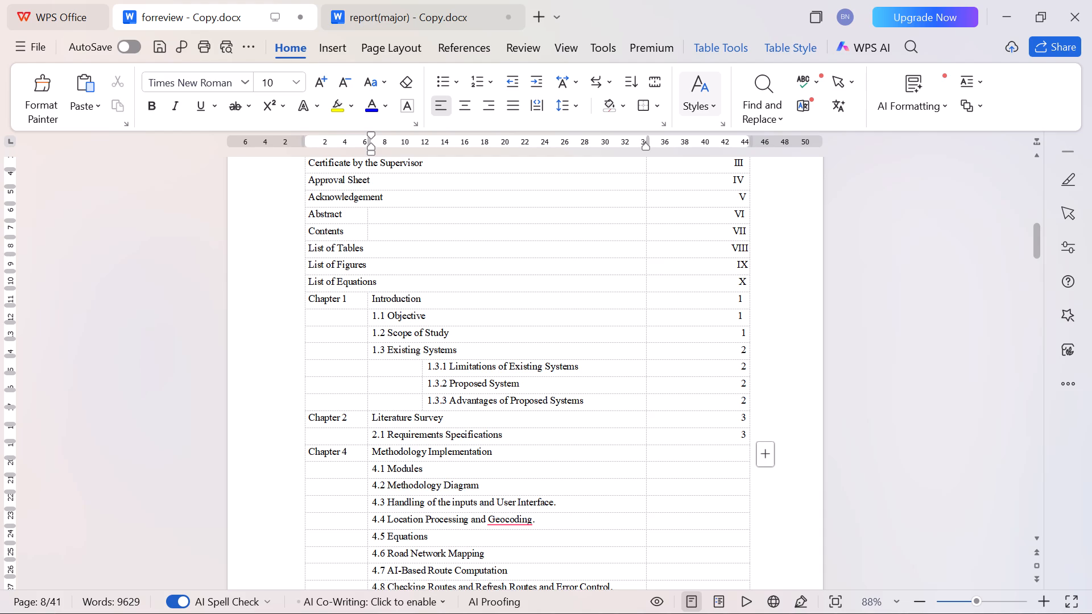
pyautogui.scroll(-1, 681, 300)
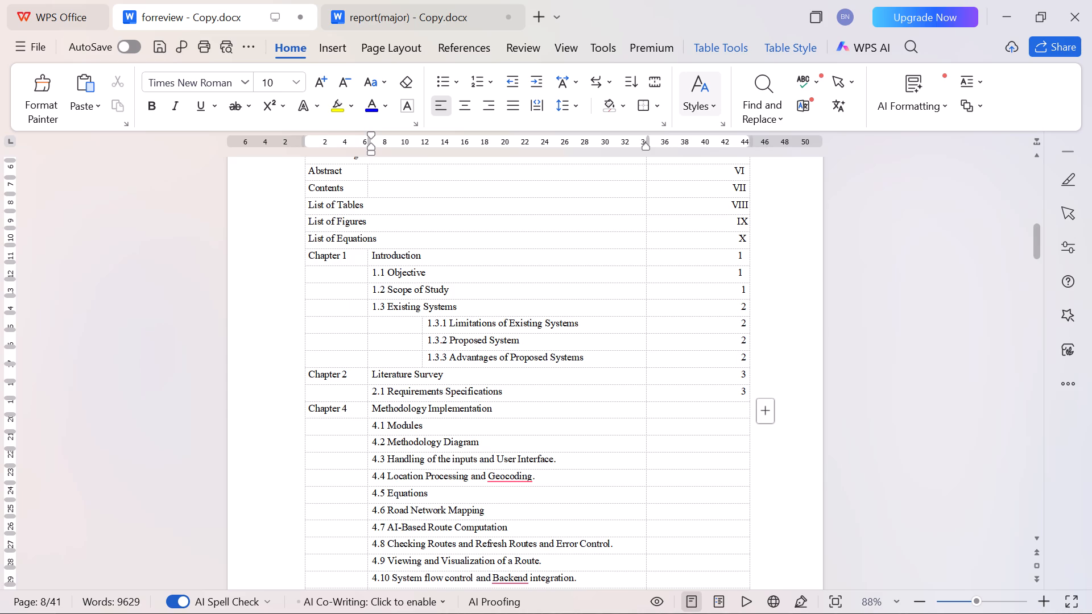
pyautogui.scroll(-1, 739, 286)
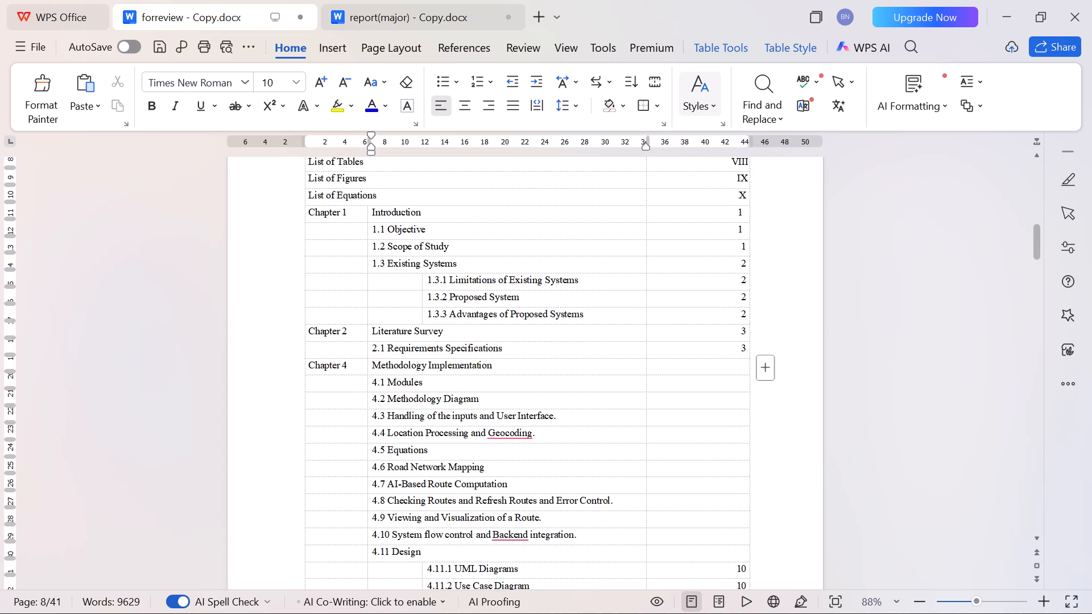
pyautogui.click(739, 245)
pyautogui.press('Delete')
pyautogui.press('2')
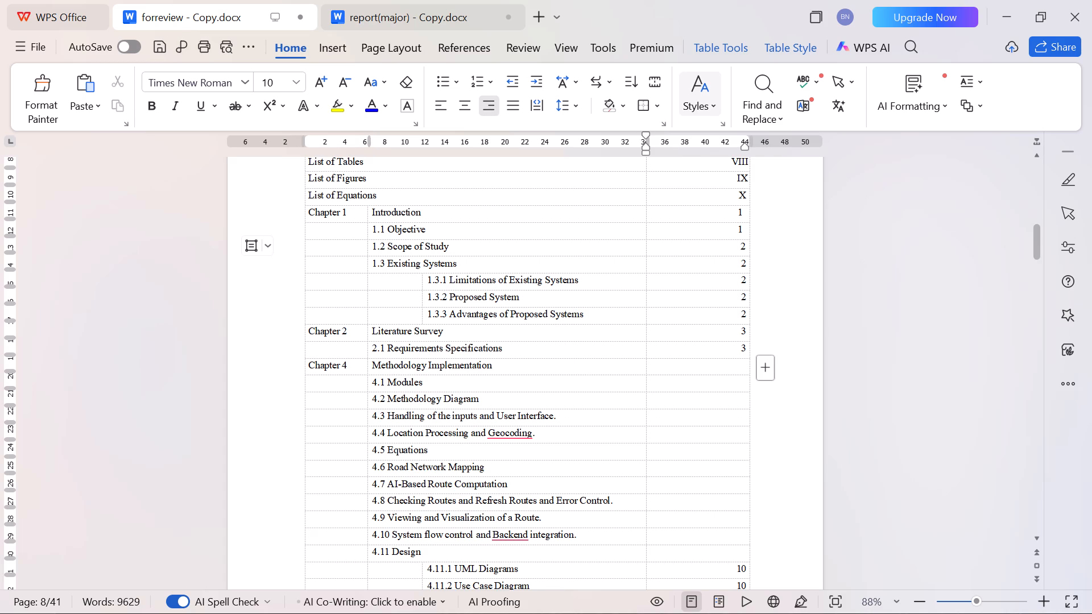
# Set the page number of 1.3.1 Limitations of Existing Systems to 3, and those of 1.3.2 and 1.3.3 to 4.
pyautogui.click(741, 277)
pyautogui.press('Delete')
pyautogui.press('3')
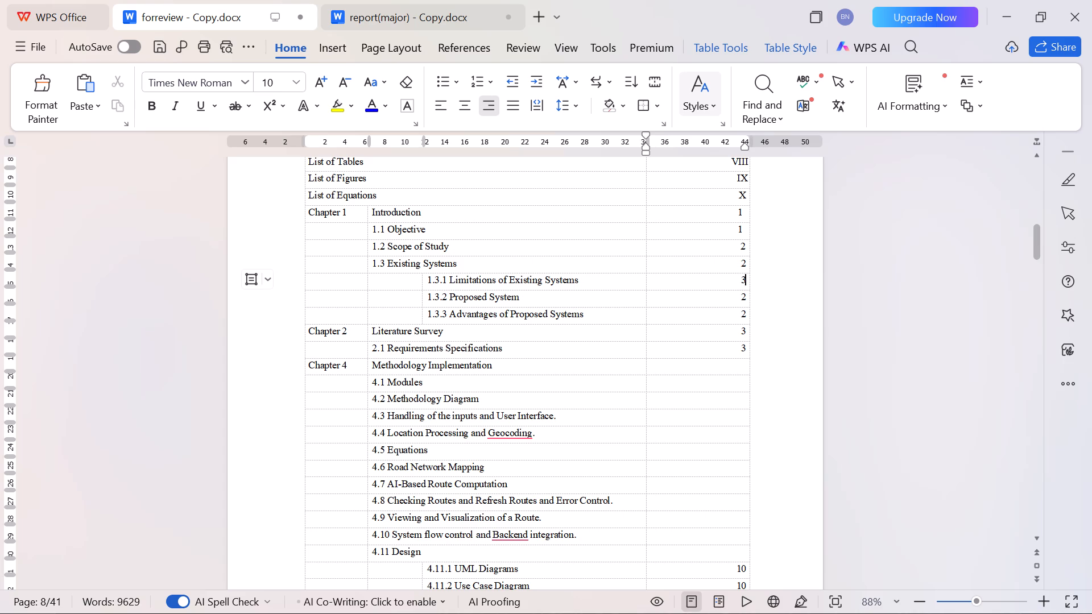
pyautogui.press('Down')
pyautogui.press('BackSpace')
pyautogui.press('4')
pyautogui.press('Down')
pyautogui.press('BackSpace')
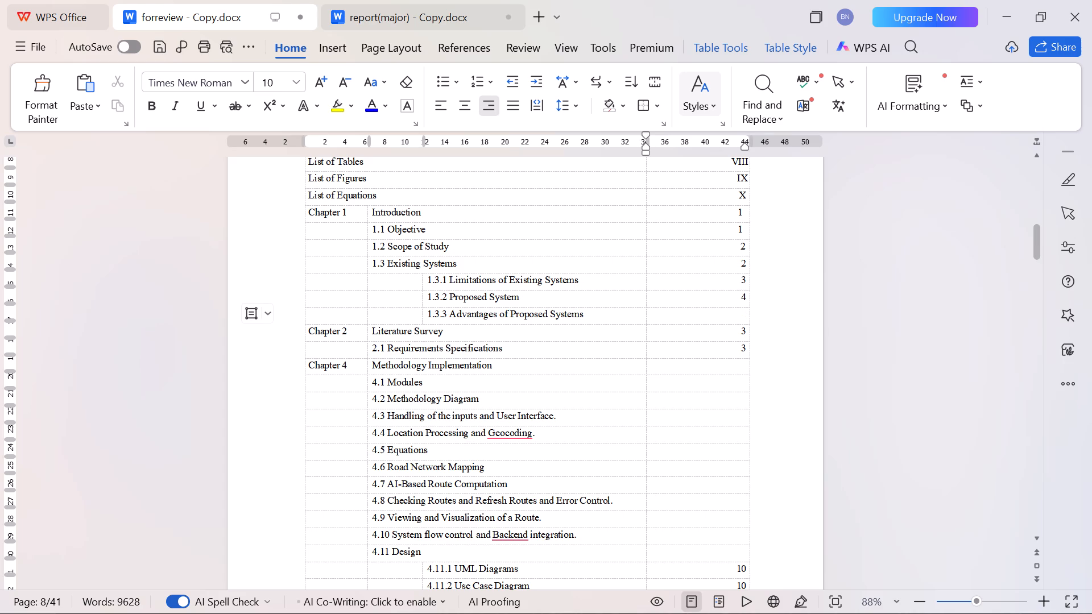
pyautogui.press('4')
# Set the Chapter 2 page numbers to 6 for Literature Survey and 8 for 2.1 Requirements Specifications.
pyautogui.scroll(-2, 725, 302)
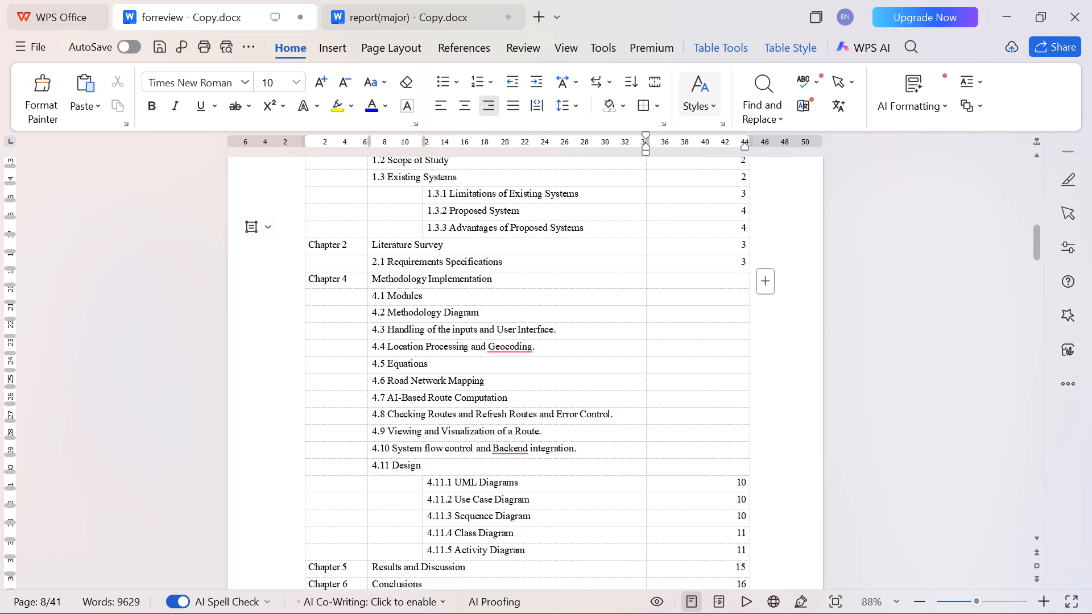
pyautogui.click(741, 244)
pyautogui.scroll(2, 741, 244)
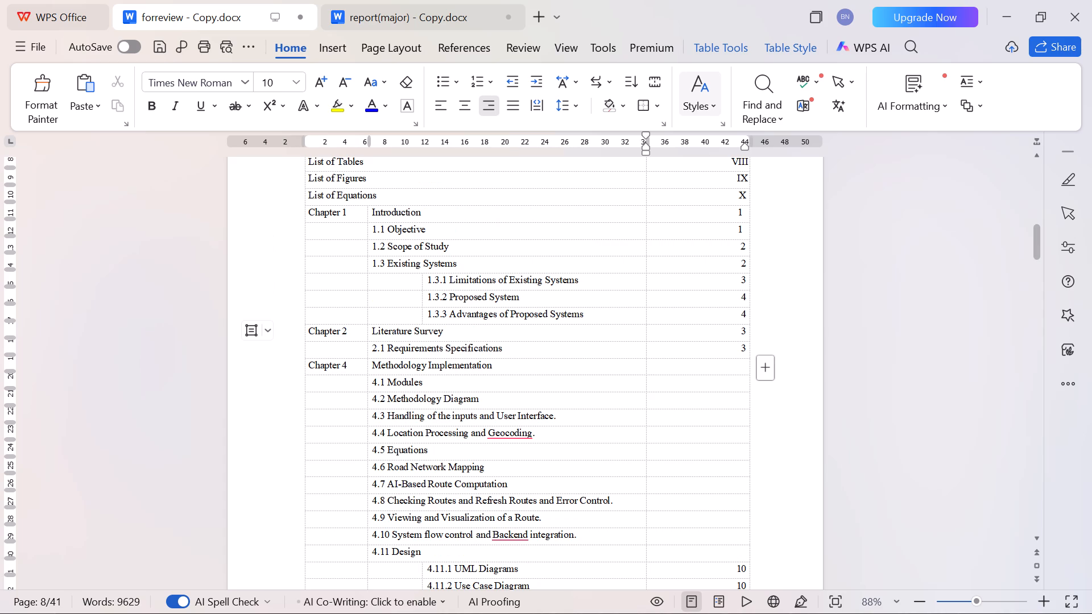
pyautogui.press('Delete')
pyautogui.press('6')
pyautogui.press('Down')
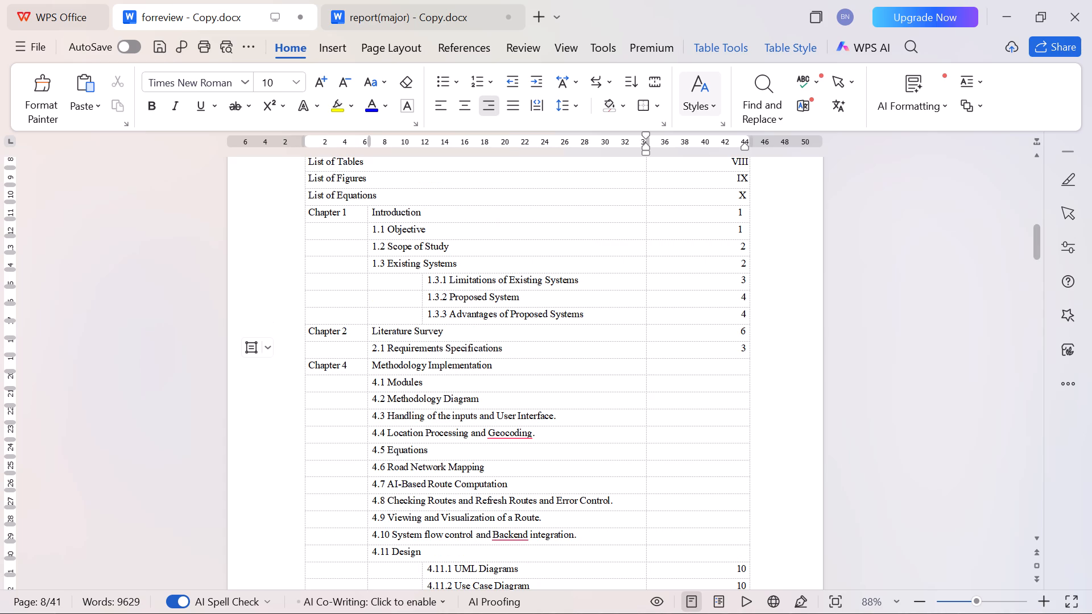
pyautogui.press('BackSpace')
pyautogui.press('8')
# Renumber the Methodology Implementation chapter label in the contents table as Chapter 3.
pyautogui.scroll(-2, 741, 244)
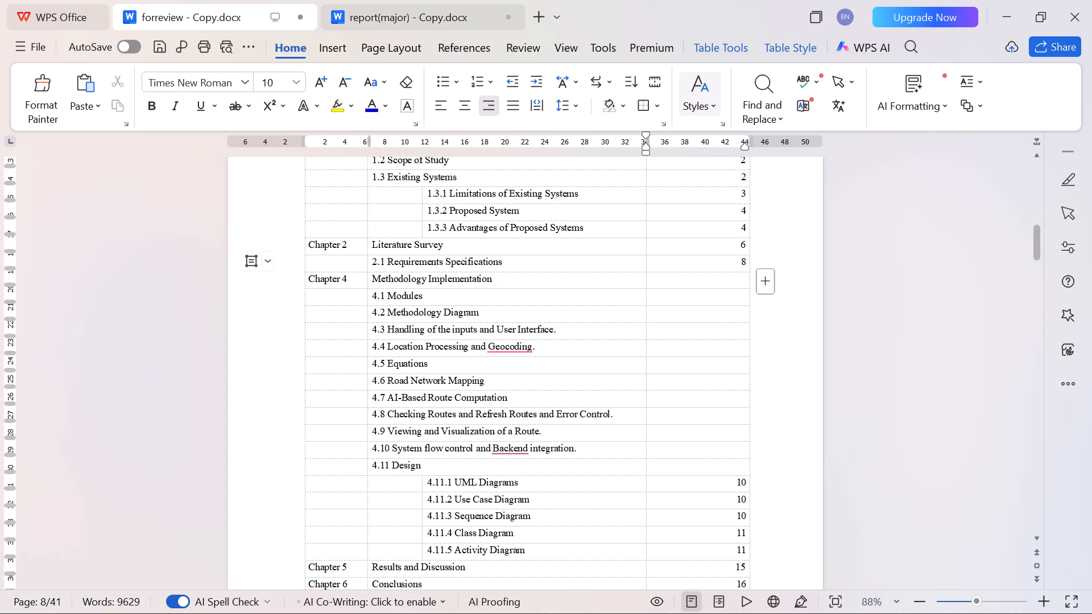
pyautogui.click(741, 277)
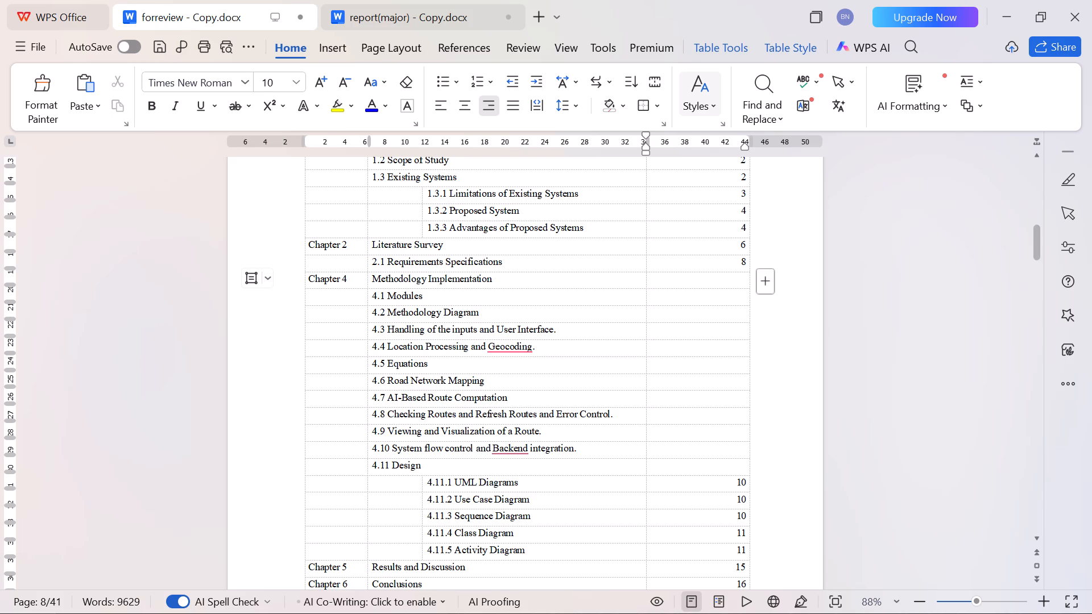
pyautogui.click(349, 279)
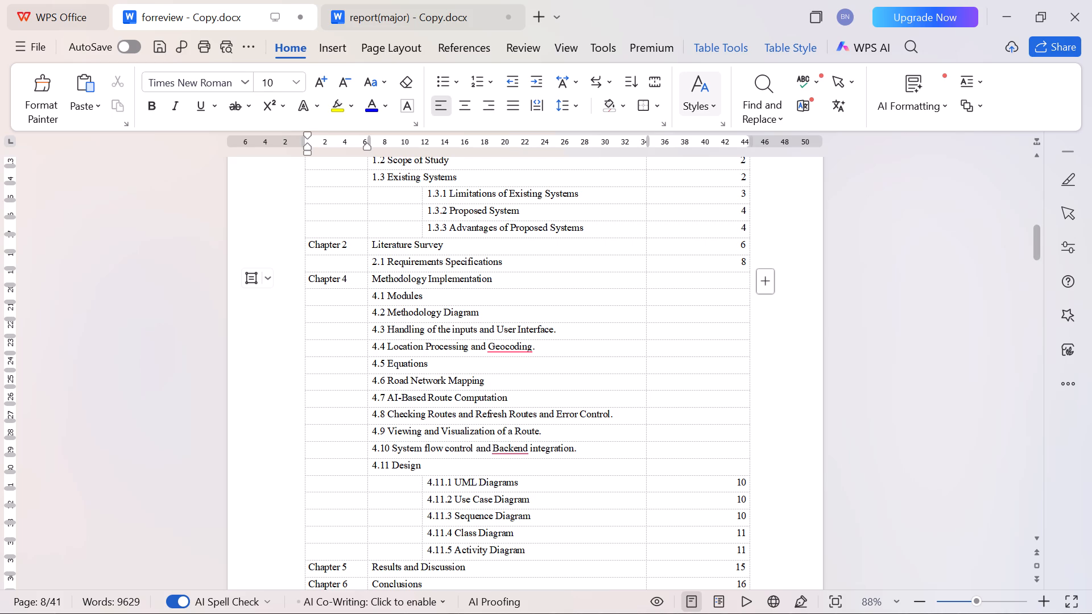
pyautogui.press('BackSpace')
pyautogui.press('3')
# Renumber the Results and Discussion chapter label as Chapter 4 and the Conclusions label as Chapter 5 in the contents table.
pyautogui.scroll(-2, 349, 279)
pyautogui.click(349, 482)
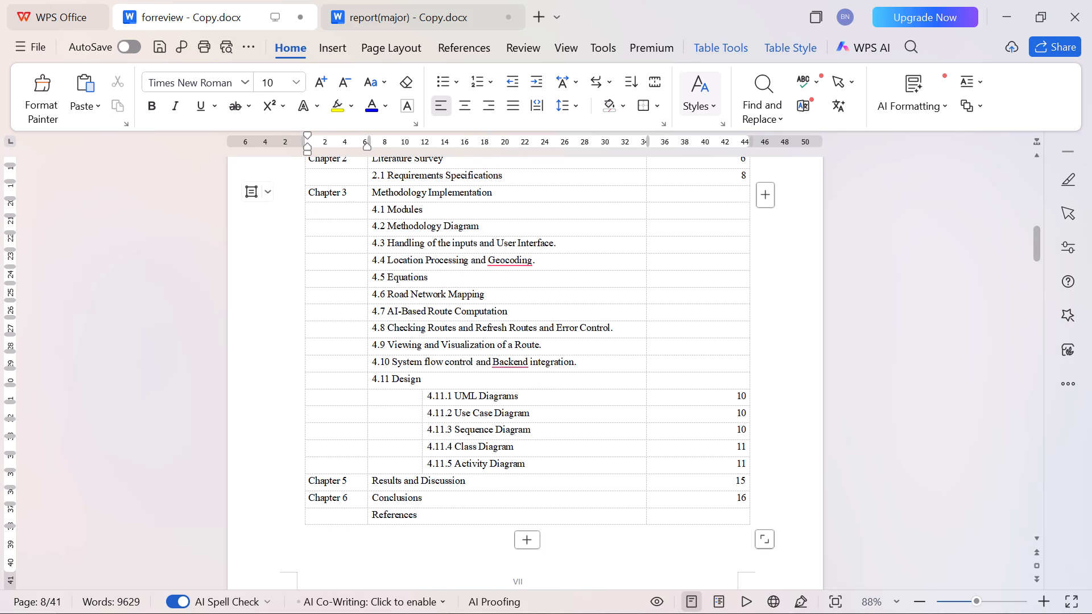
pyautogui.press('BackSpace')
pyautogui.press('4')
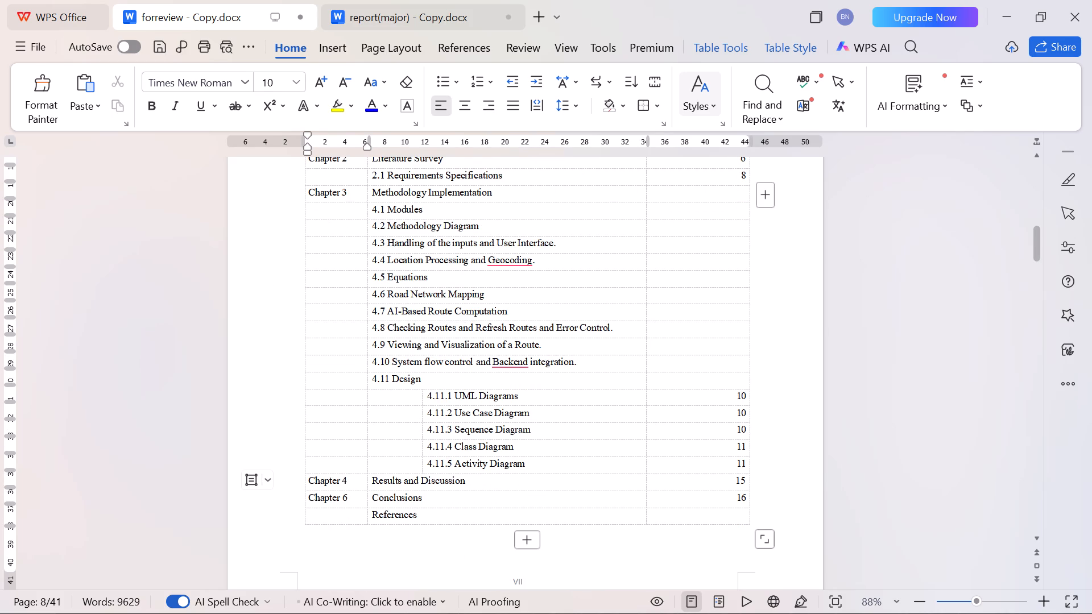
pyautogui.click(347, 497)
pyautogui.press('BackSpace')
pyautogui.press('5')
# Enter page numbers 11 for Methodology Implementation and 4.1 Modules, 12 for 4.2, and 13 for both 4.3 and 4.4.
pyautogui.scroll(1, 347, 497)
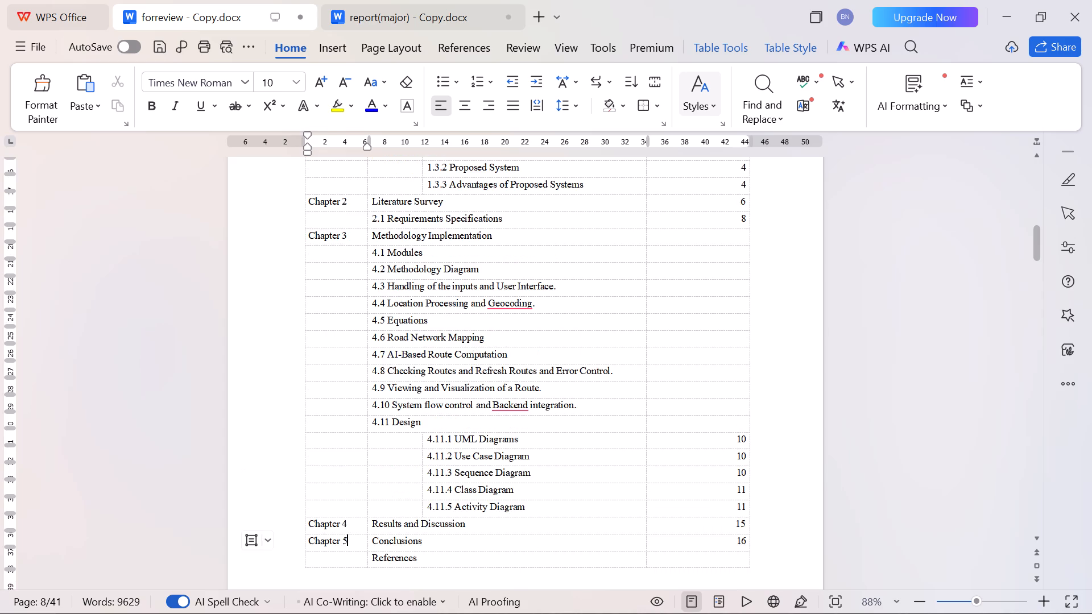
pyautogui.scroll(3, 347, 497)
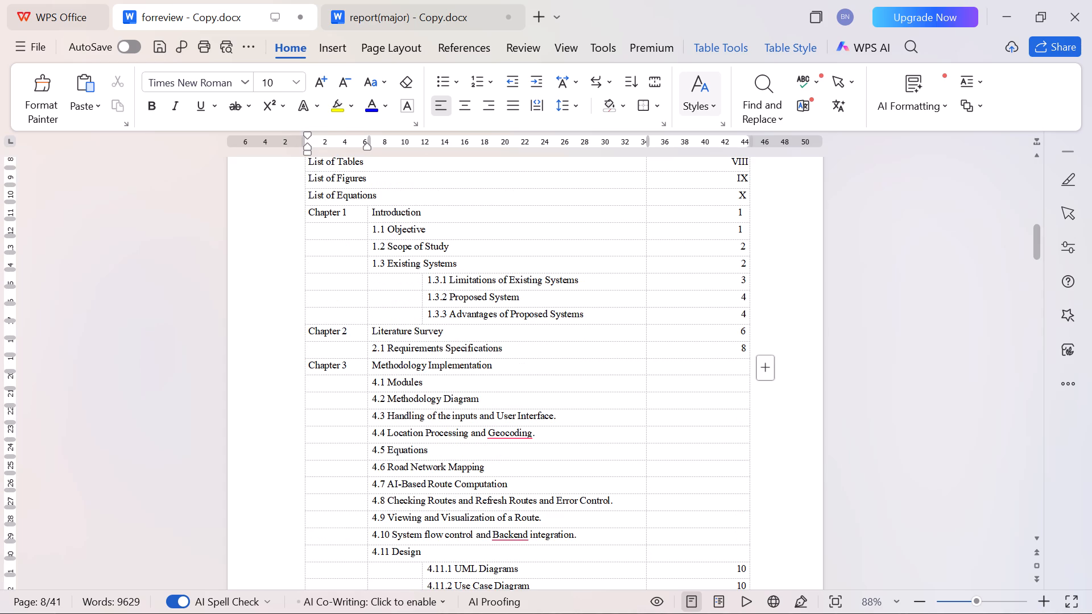
pyautogui.click(696, 365)
pyautogui.write('11')
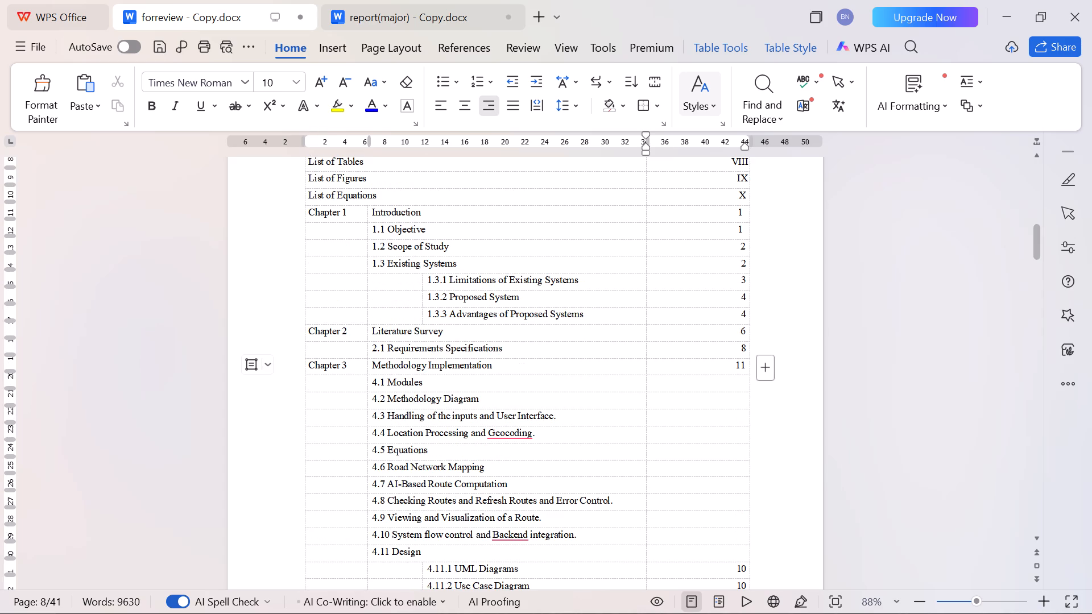
pyautogui.click(741, 383)
pyautogui.press('1')
pyautogui.press('1')
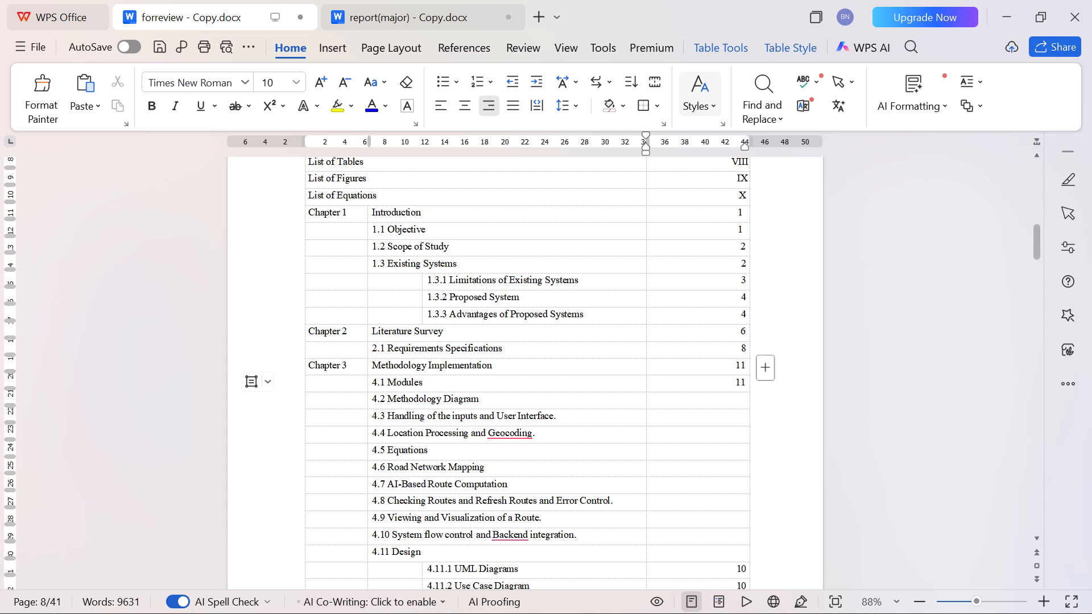
pyautogui.click(739, 400)
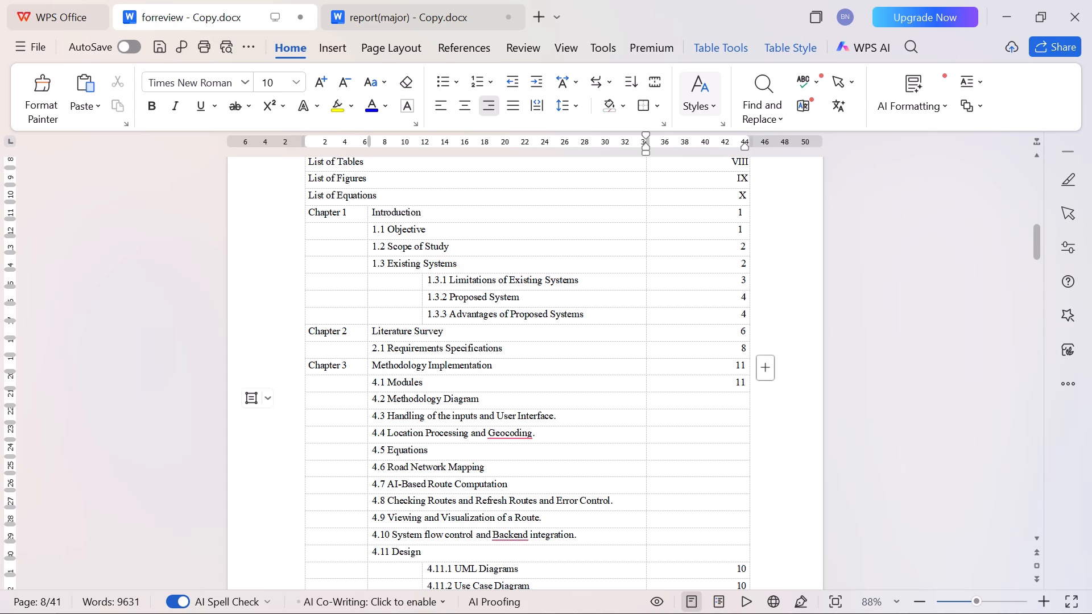
pyautogui.write('12')
pyautogui.click(739, 413)
pyautogui.write('13')
pyautogui.click(735, 434)
pyautogui.write('13')
# Enter page numbers 14 for 4.5 Equations, 15 for 4.6 Road Network Mapping and 16 for 4.7 AI-Based Route Computation.
pyautogui.scroll(-1, 735, 434)
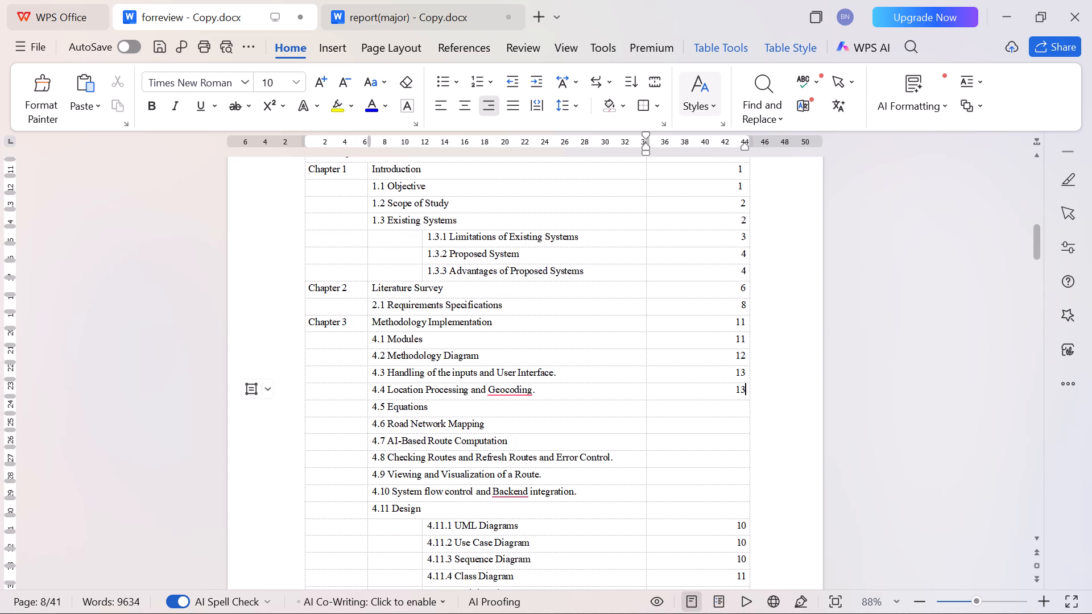
pyautogui.click(736, 403)
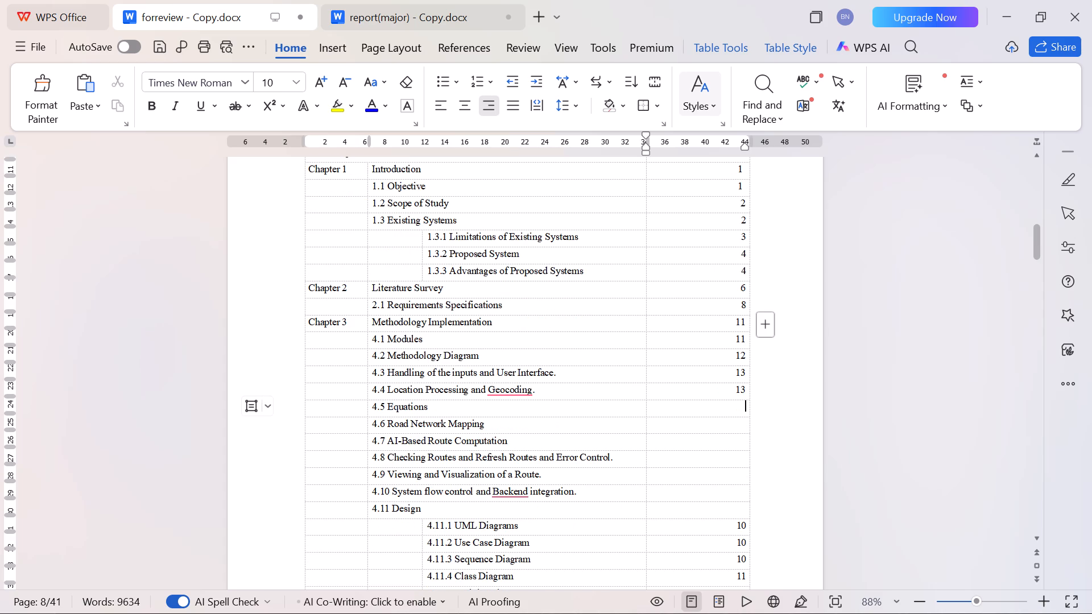
pyautogui.write('14')
pyautogui.click(735, 425)
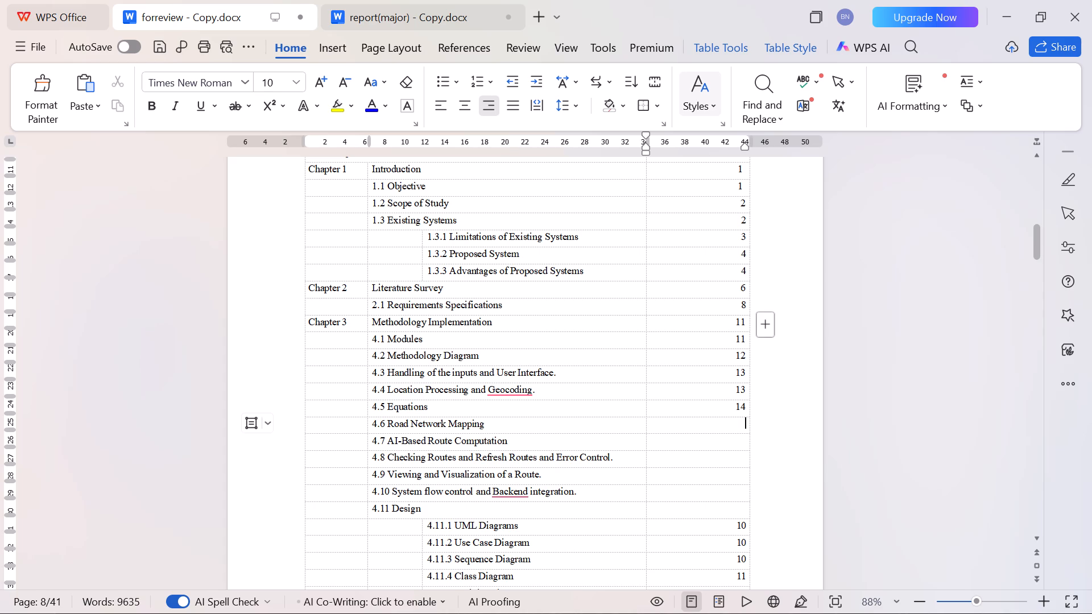
pyautogui.scroll(-1, 735, 425)
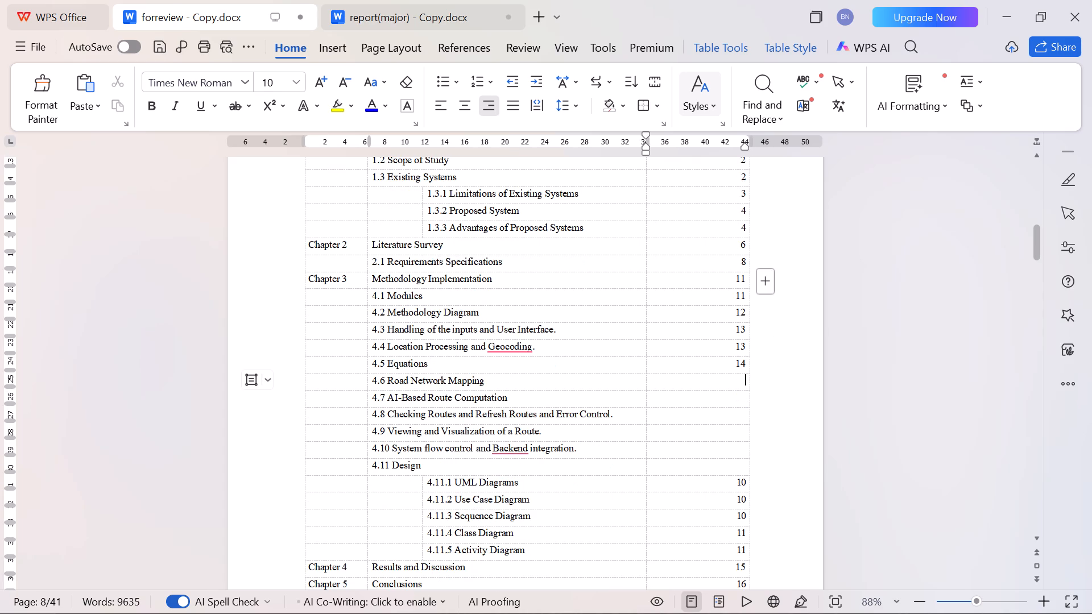
pyautogui.write('15')
pyautogui.click(737, 392)
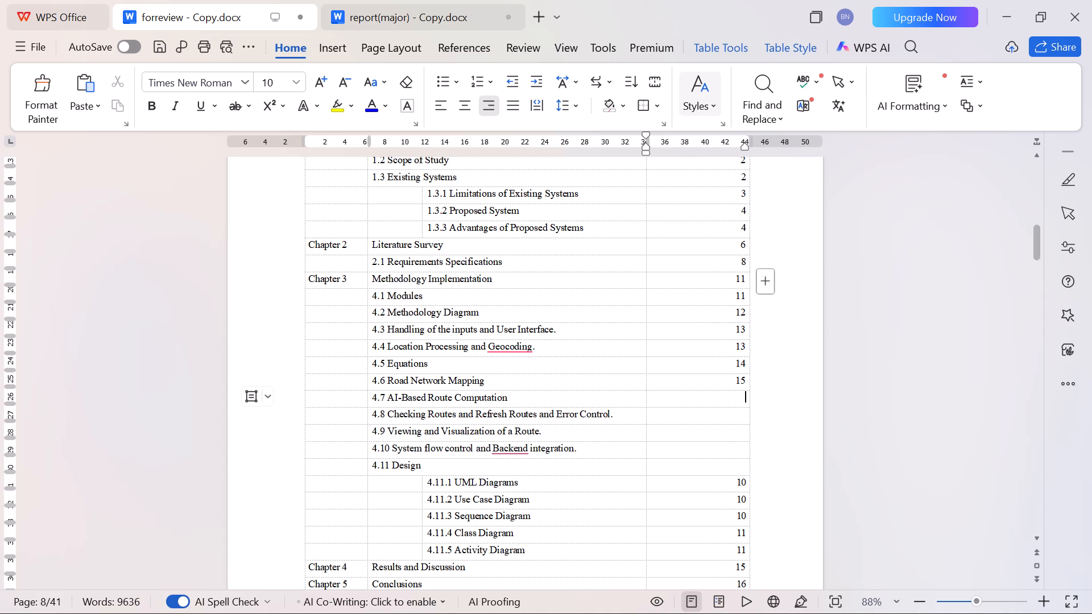
pyautogui.write('16')
# Enter page number 17 for entries 4.8 and 4.9, and 18 for 4.10 and 4.11 Design.
pyautogui.click(733, 418)
pyautogui.write('17')
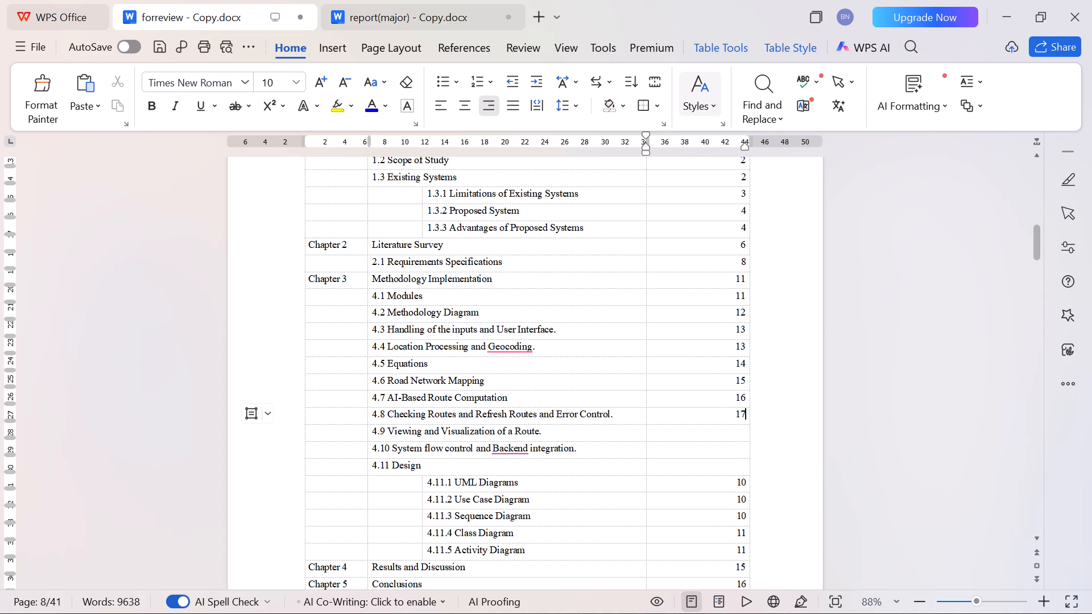
pyautogui.click(735, 429)
pyautogui.write('17')
pyautogui.click(737, 455)
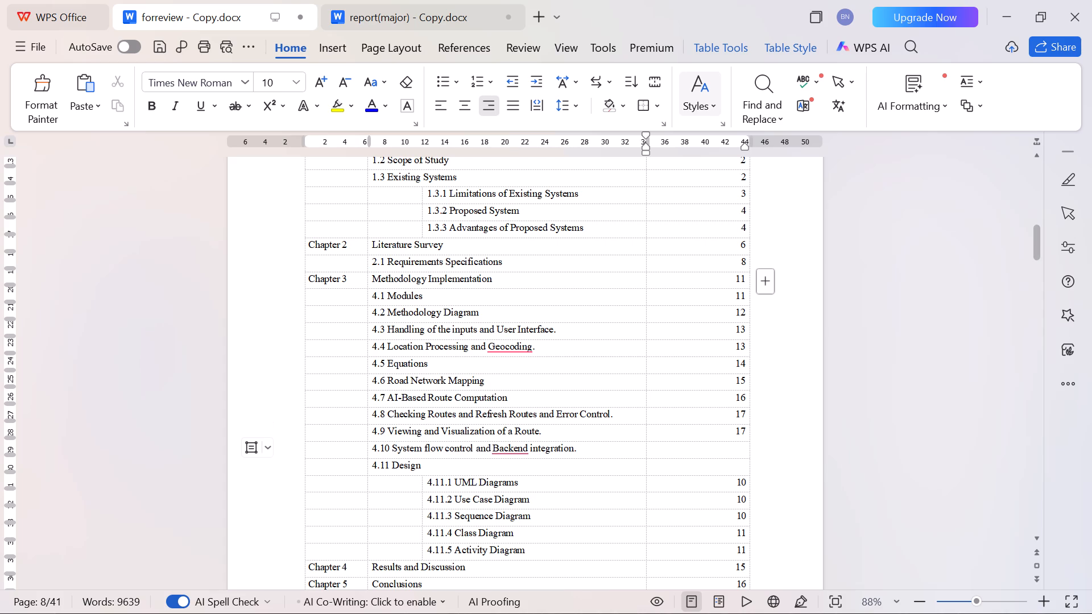
pyautogui.press('1')
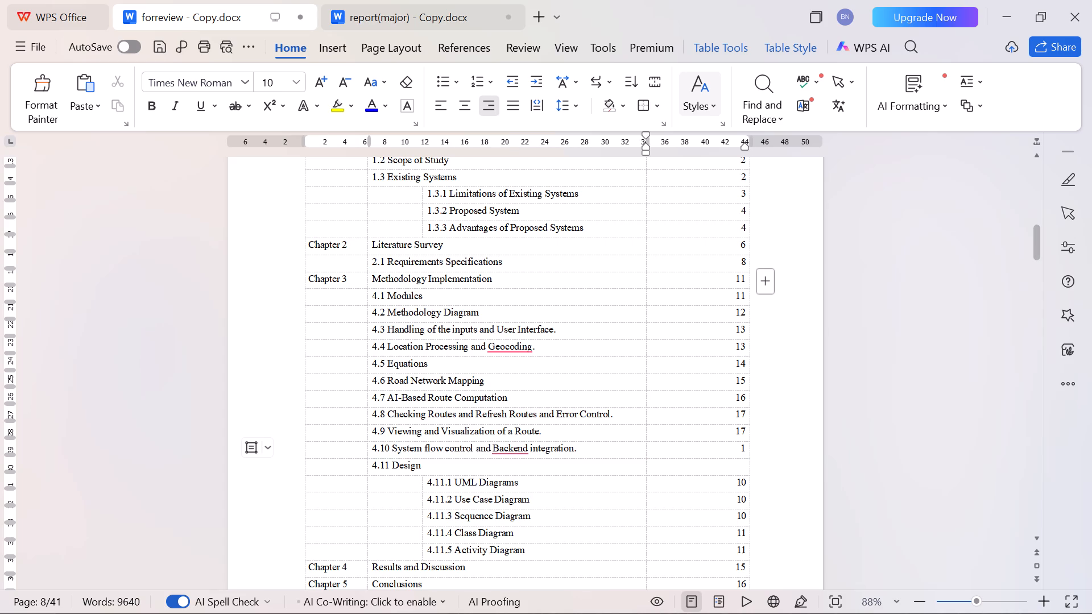
pyautogui.press('8')
pyautogui.click(737, 465)
pyautogui.write('18')
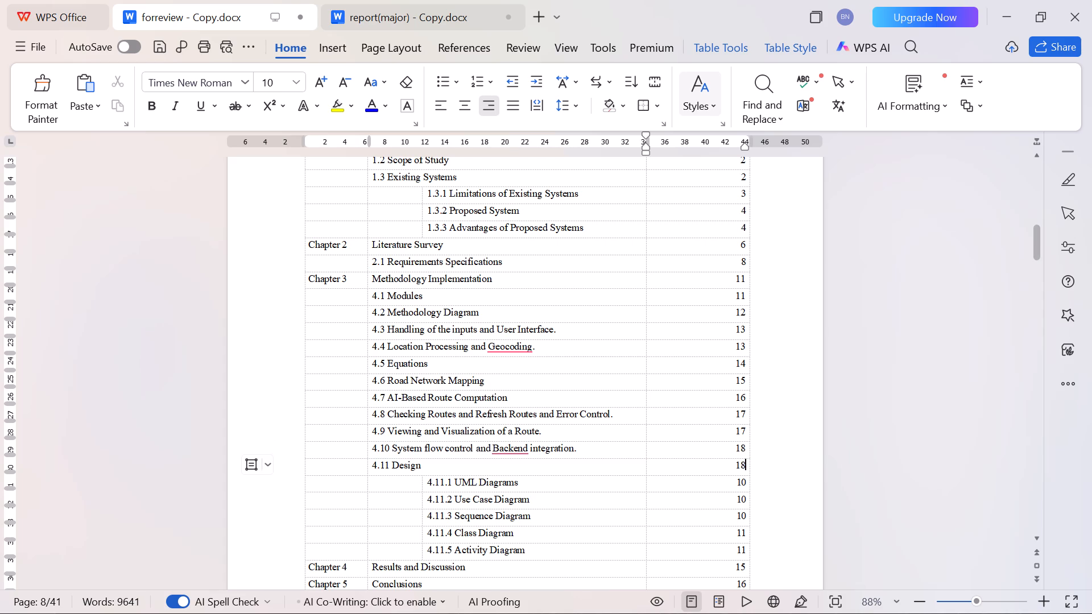
# Set the page numbers of 4.11.1 UML Diagrams and 4.11.2 Use Case Diagram to 19.
pyautogui.scroll(-1, 735, 460)
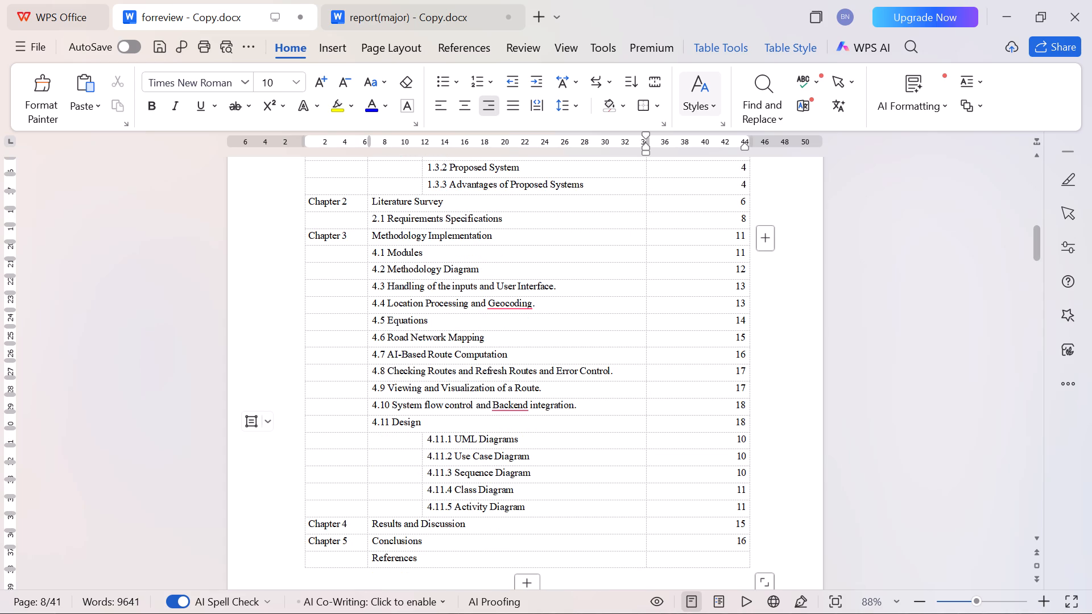
pyautogui.click(738, 441)
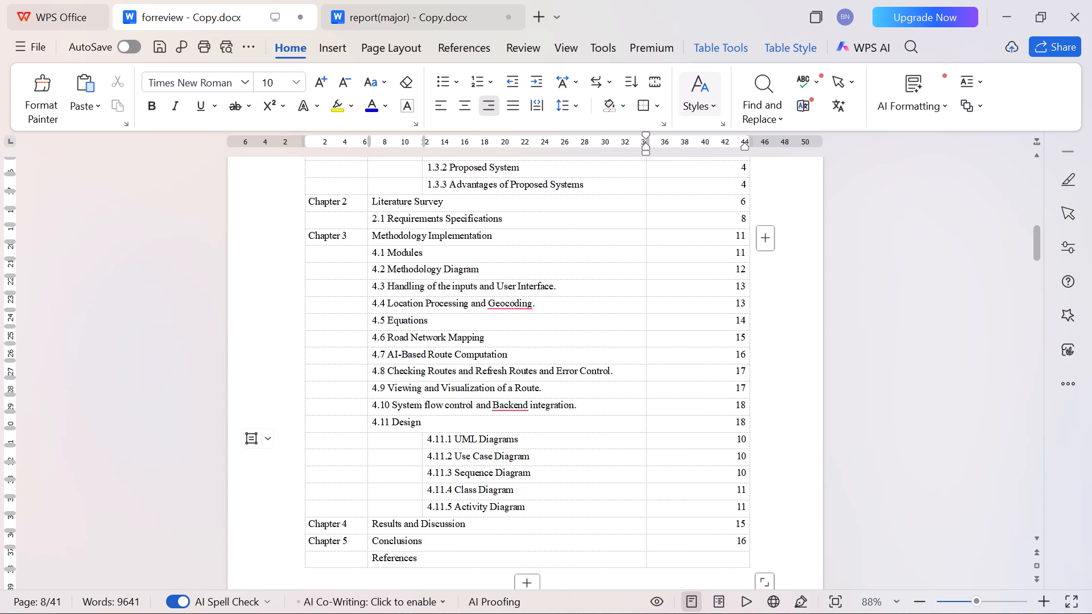
pyautogui.press('Delete')
pyautogui.press('Delete')
pyautogui.write('19')
pyautogui.press('Down')
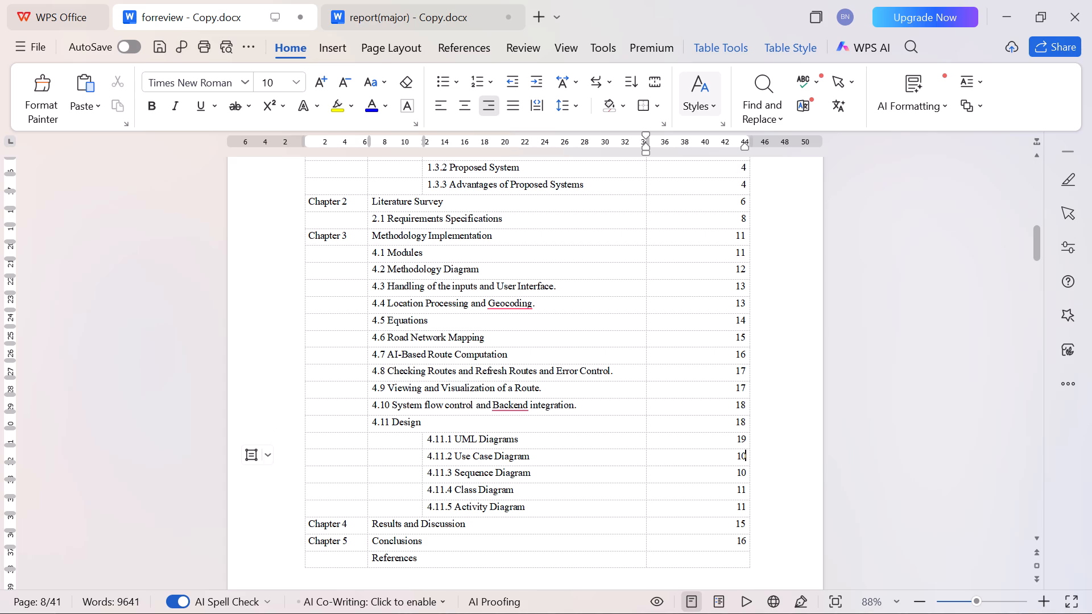
pyautogui.press('BackSpace')
pyautogui.press('9')
# Set the page number of 4.11.3 Sequence Diagram to 20 and that of 4.11.4 Class Diagram to 21.
pyautogui.press('Down')
pyautogui.press('BackSpace')
pyautogui.press('BackSpace')
pyautogui.write('20')
pyautogui.press('Down')
pyautogui.press('BackSpace')
pyautogui.press('BackSpace')
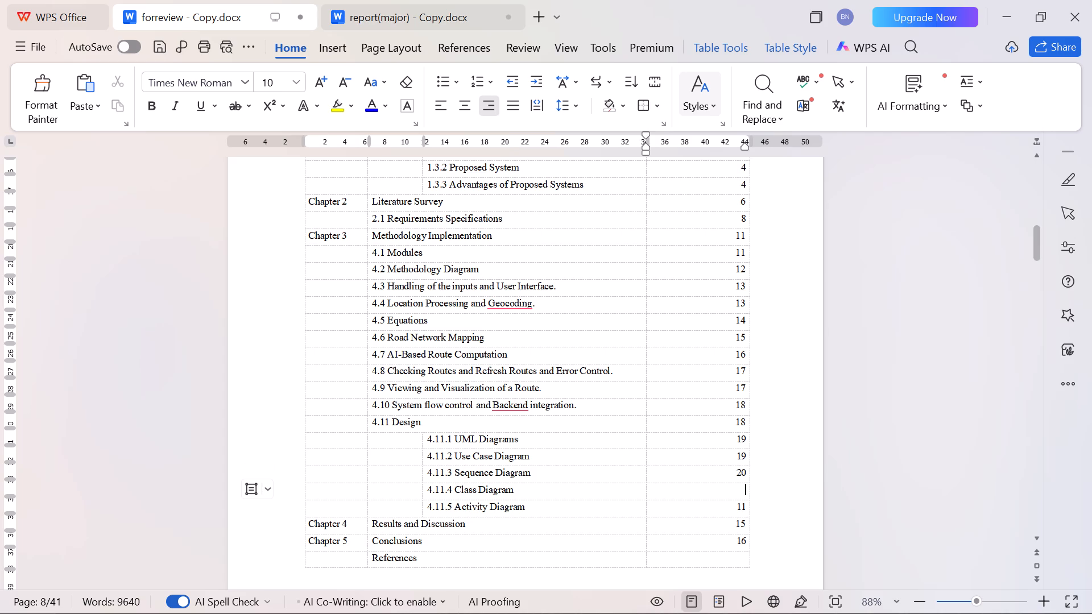
pyautogui.write('21')
# Set the page number of 4.11.5 Activity Diagram to 23 in the contents table.
pyautogui.press('Down')
pyautogui.press('BackSpace')
pyautogui.press('BackSpace')
pyautogui.keyDown('ctrl'); pyautogui.scroll(4, 738, 442); pyautogui.keyUp('ctrl')
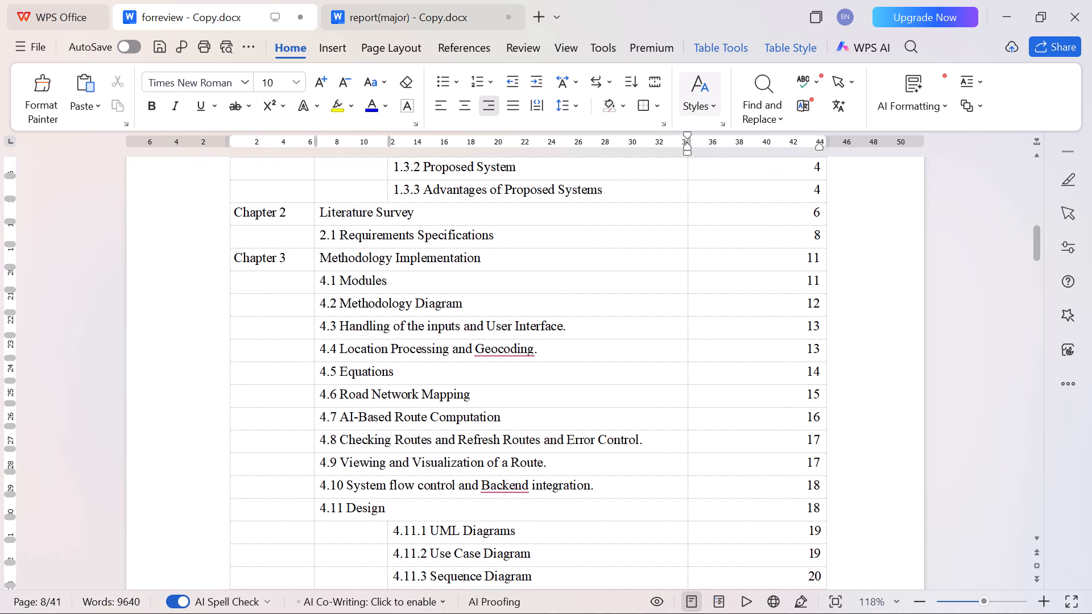
pyautogui.scroll(-4, 738, 442)
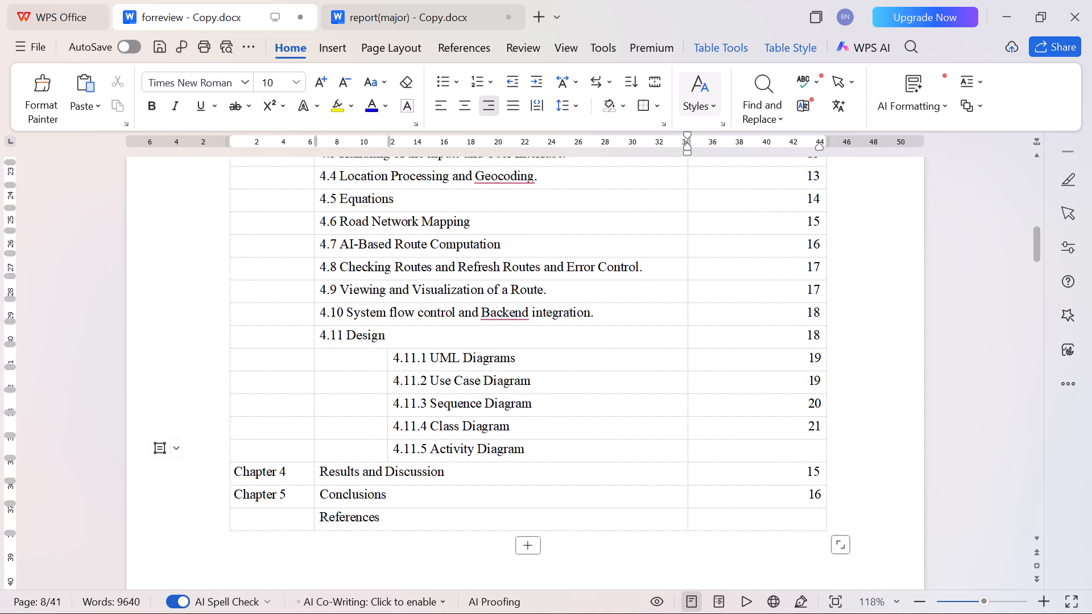
pyautogui.keyDown('ctrl'); pyautogui.scroll(2, 799, 463); pyautogui.keyUp('ctrl')
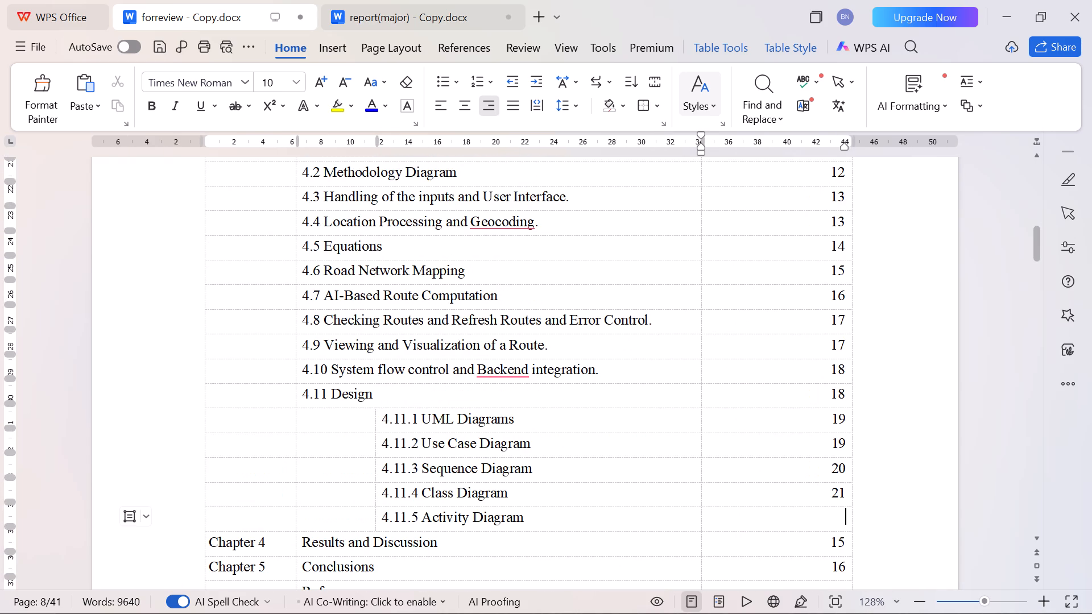
pyautogui.scroll(-1, 799, 463)
pyautogui.click(841, 474)
pyautogui.write('22')
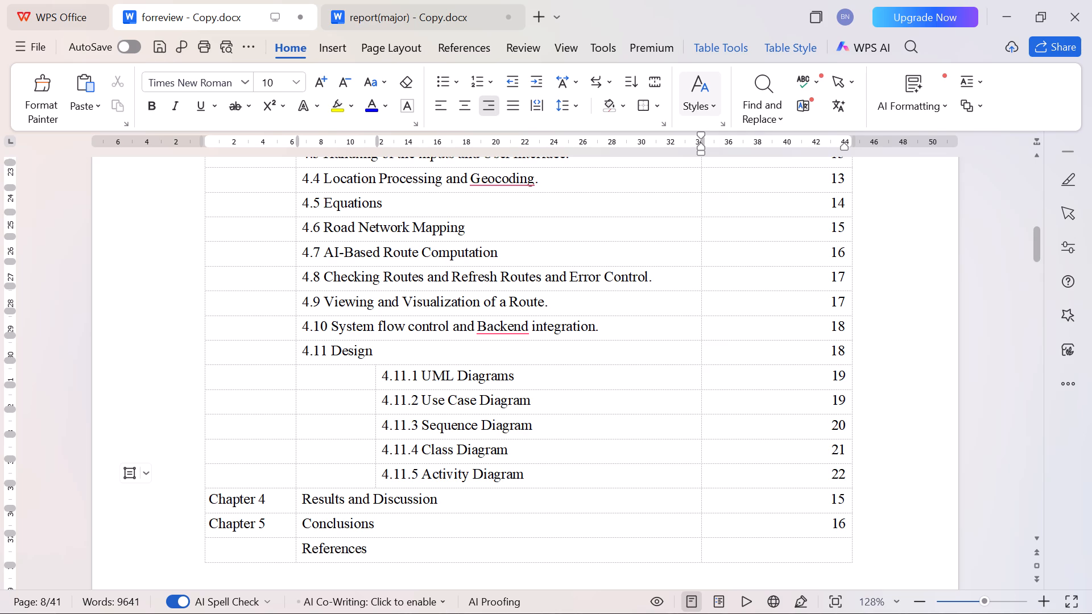
pyautogui.press('BackSpace')
pyautogui.press('3')
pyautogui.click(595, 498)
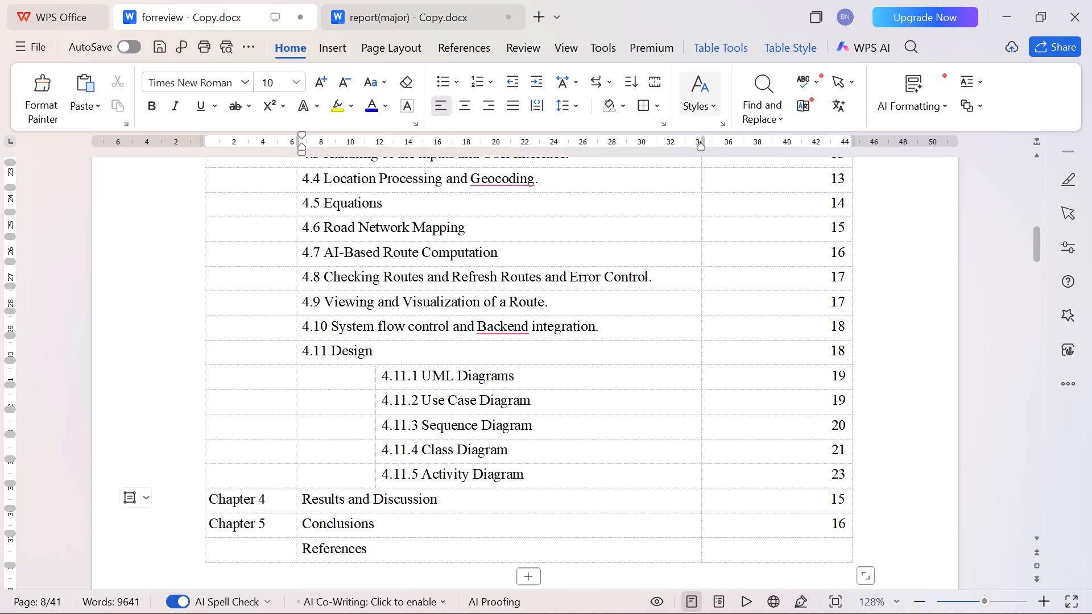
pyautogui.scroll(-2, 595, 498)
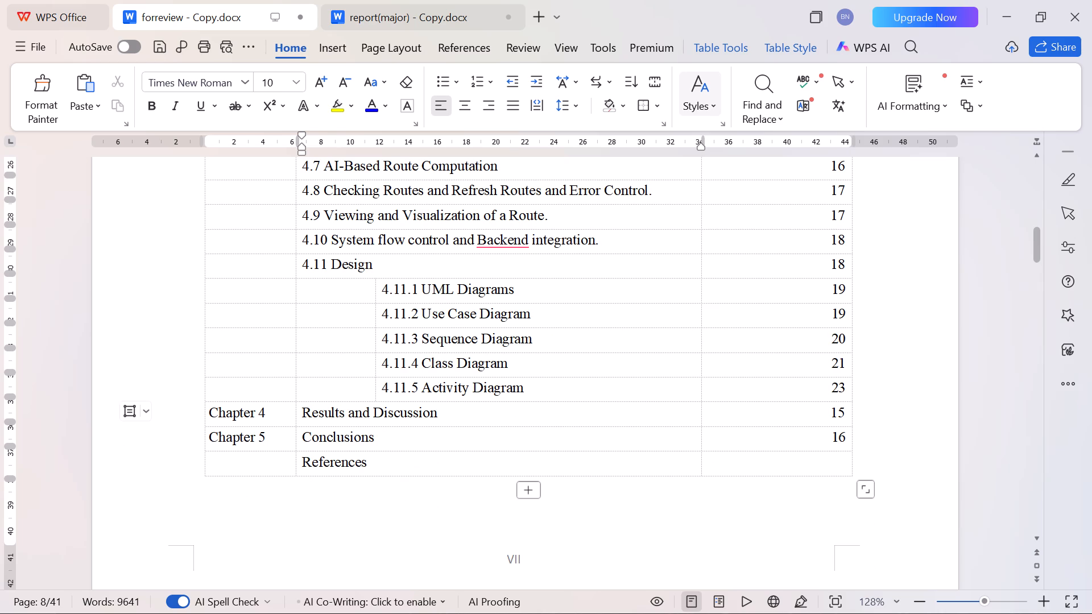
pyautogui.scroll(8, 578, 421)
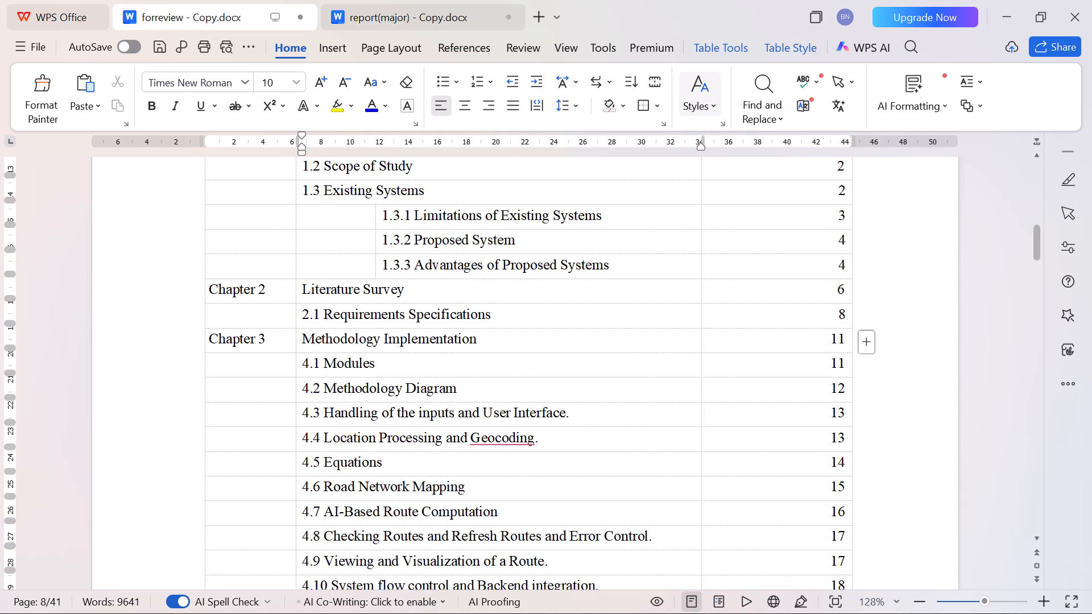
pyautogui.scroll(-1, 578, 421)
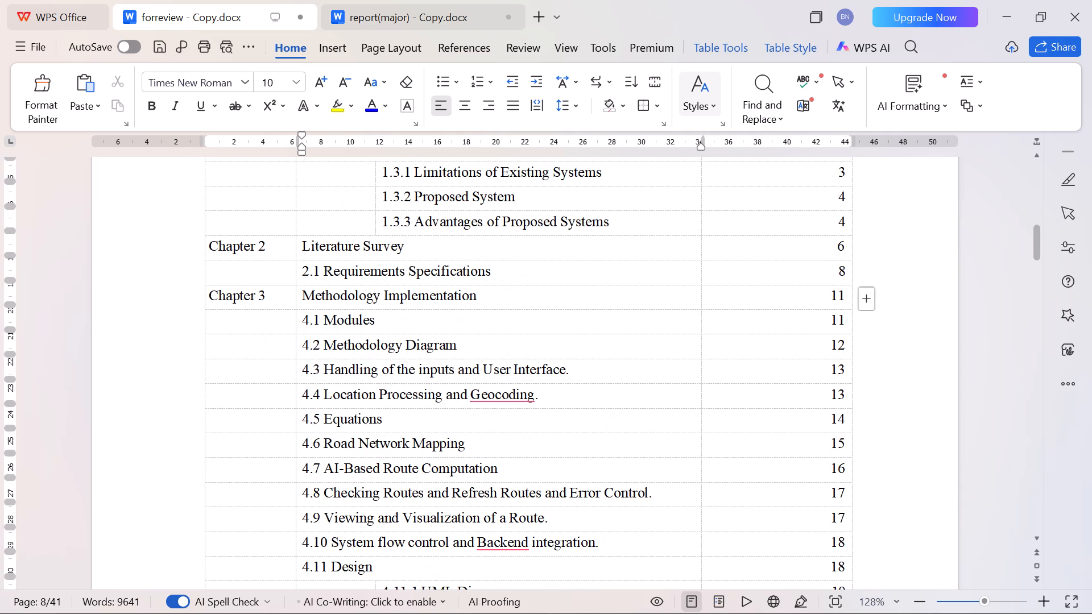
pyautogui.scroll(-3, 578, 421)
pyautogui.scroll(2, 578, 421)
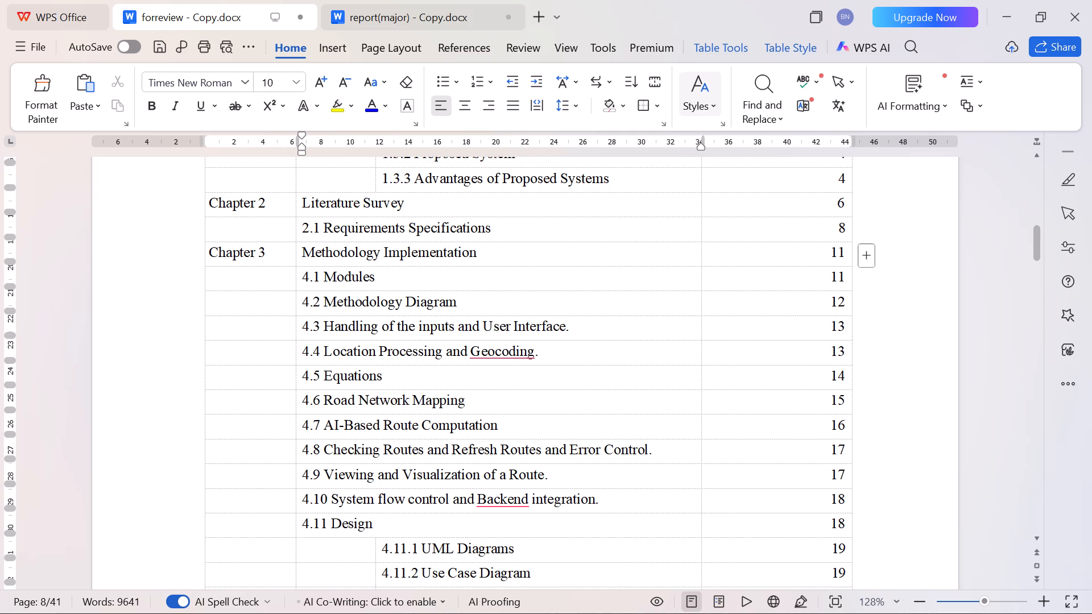
# Review the contents table's Chapter 3 to Chapter 5 entries, their numbering and page numbers.
pyautogui.scroll(-6, 372, 446)
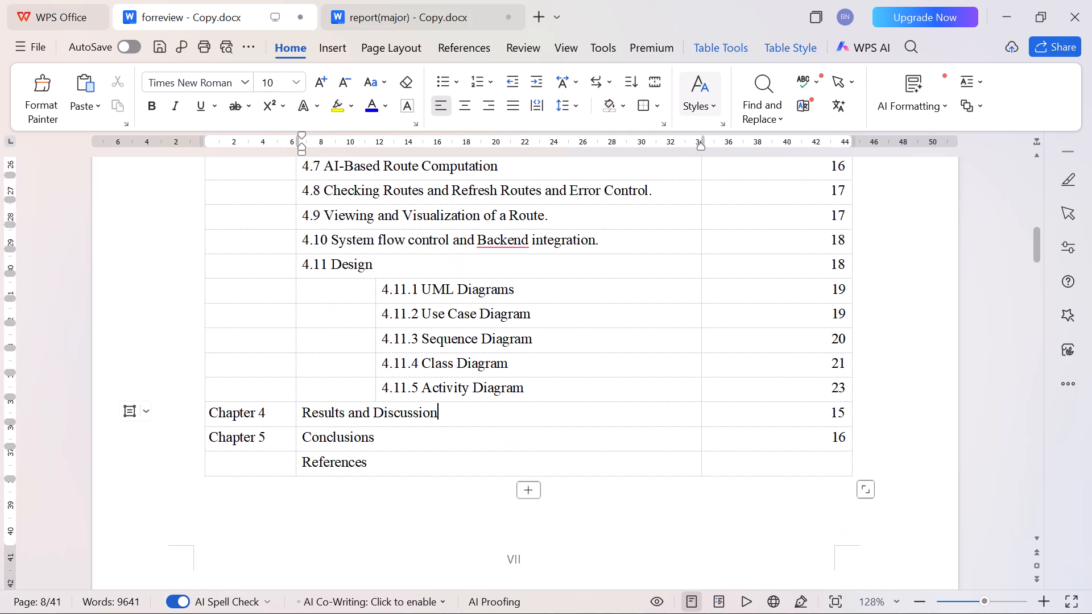
pyautogui.scroll(-2, 372, 446)
pyautogui.scroll(3, 372, 446)
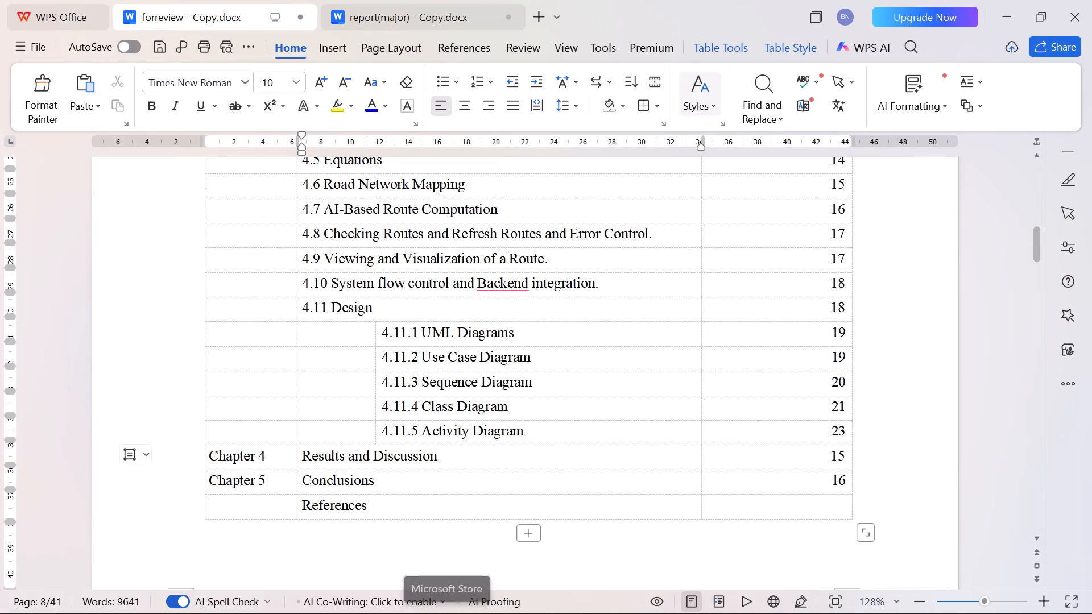
pyautogui.scroll(1, 449, 488)
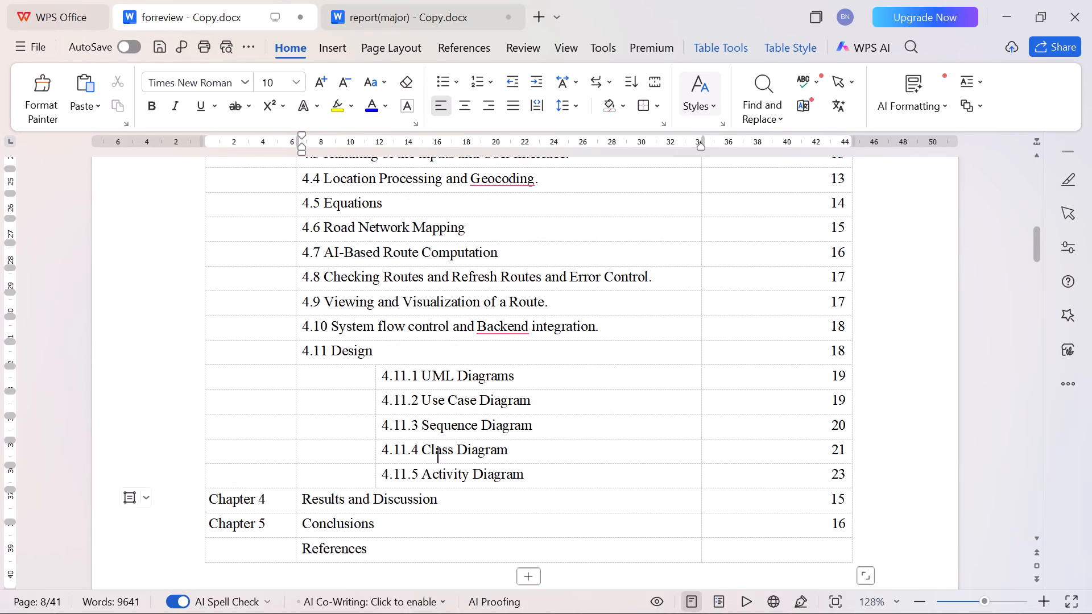
pyautogui.scroll(2, 449, 488)
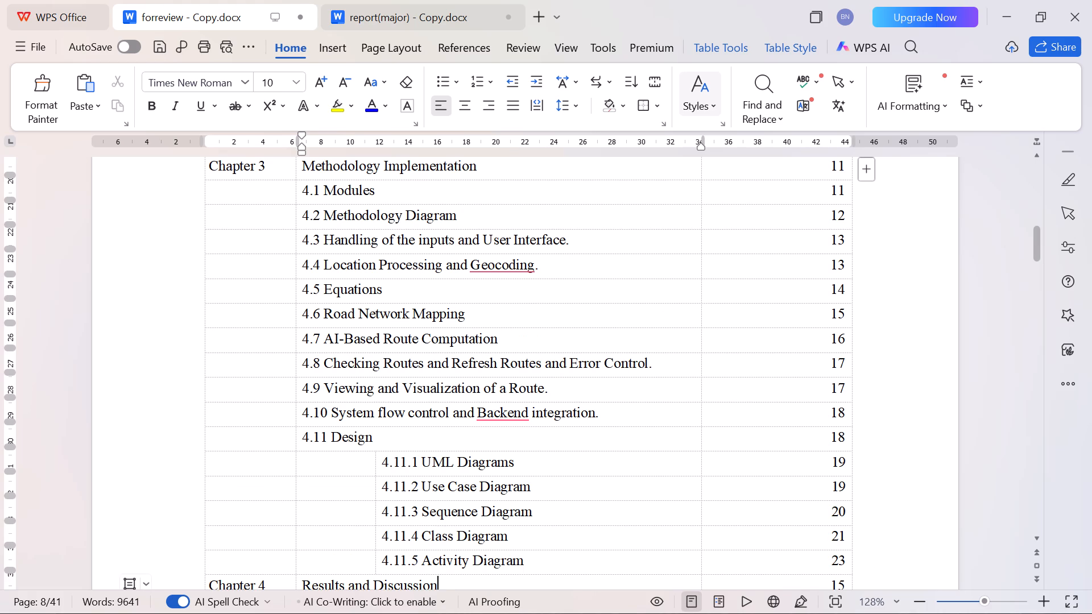
pyautogui.click(450, 440)
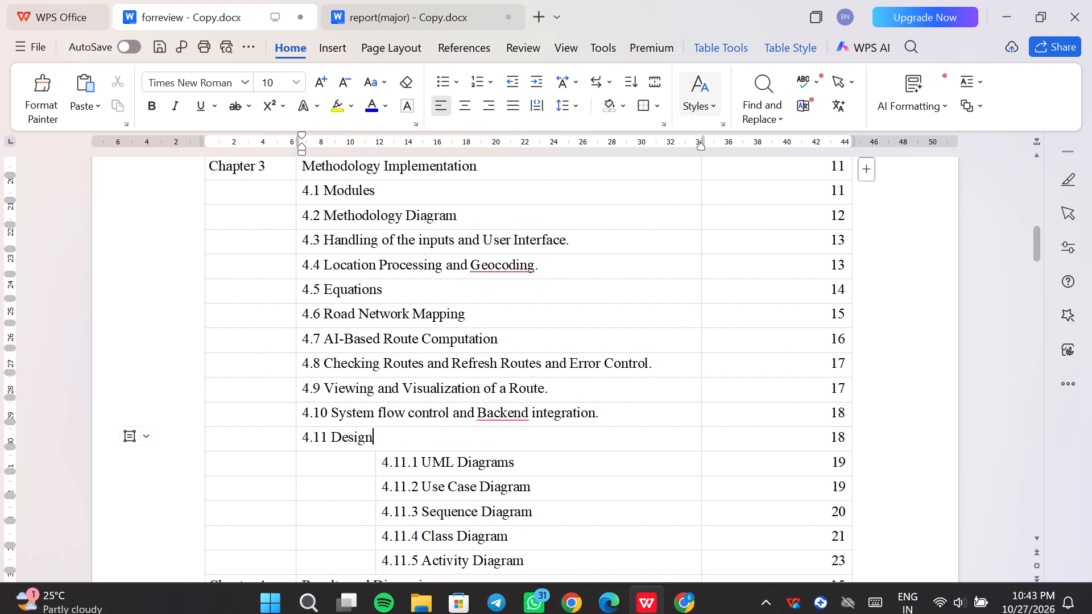
pyautogui.scroll(-6, 438, 465)
pyautogui.scroll(1, 437, 465)
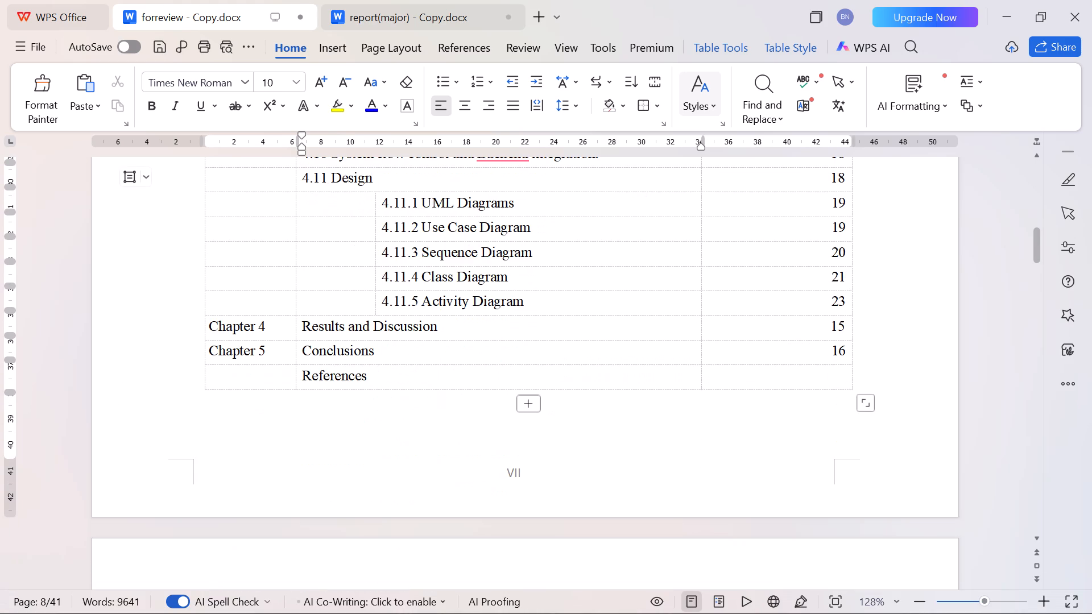
pyautogui.scroll(1, 437, 465)
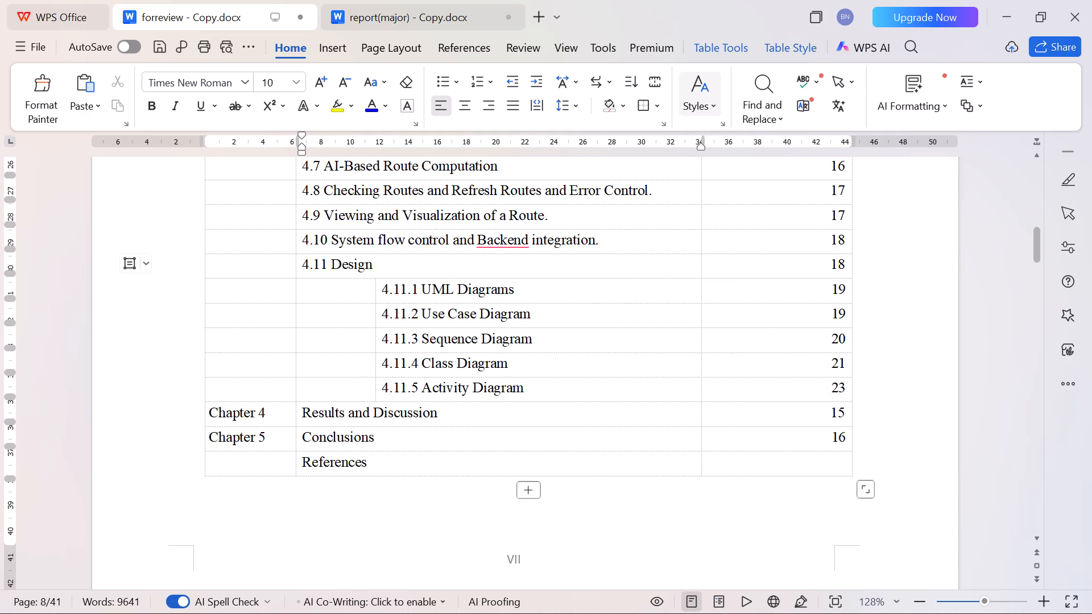
# Renumber the first four Methodology Implementation entries, Modules through Location Processing and Geocoding, as 3.1 to 3.4.
pyautogui.scroll(3, 445, 465)
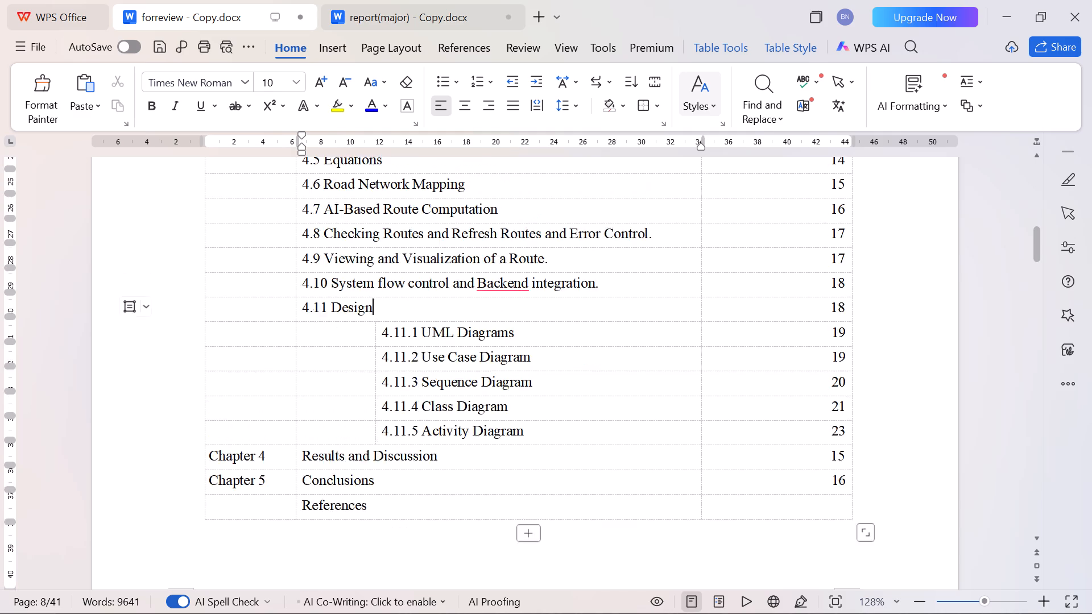
pyautogui.scroll(2, 445, 465)
pyautogui.click(308, 235)
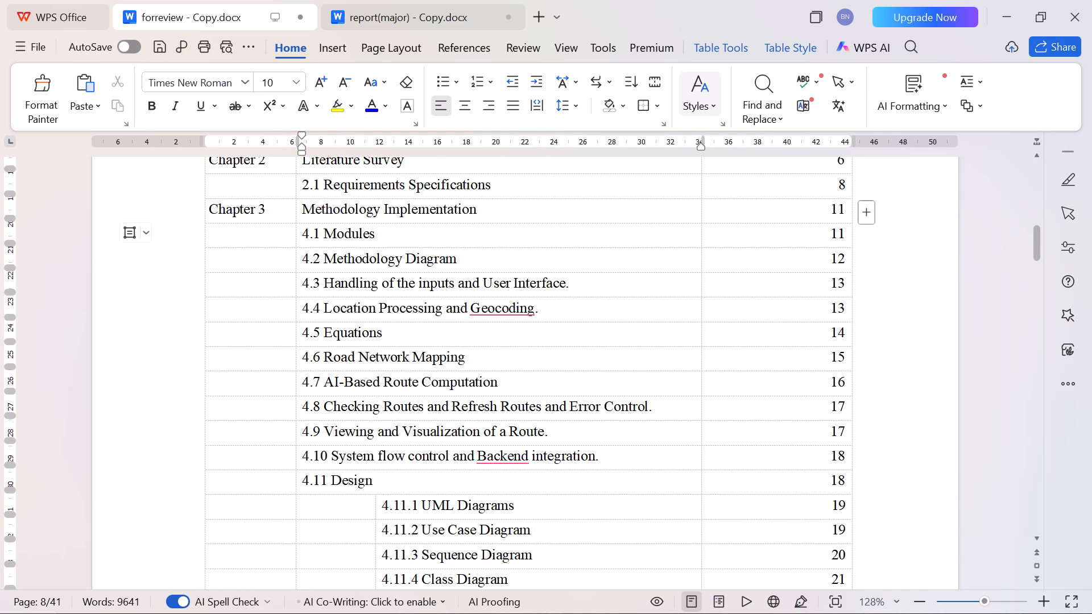
pyautogui.press('BackSpace')
pyautogui.press('3')
pyautogui.press('Down')
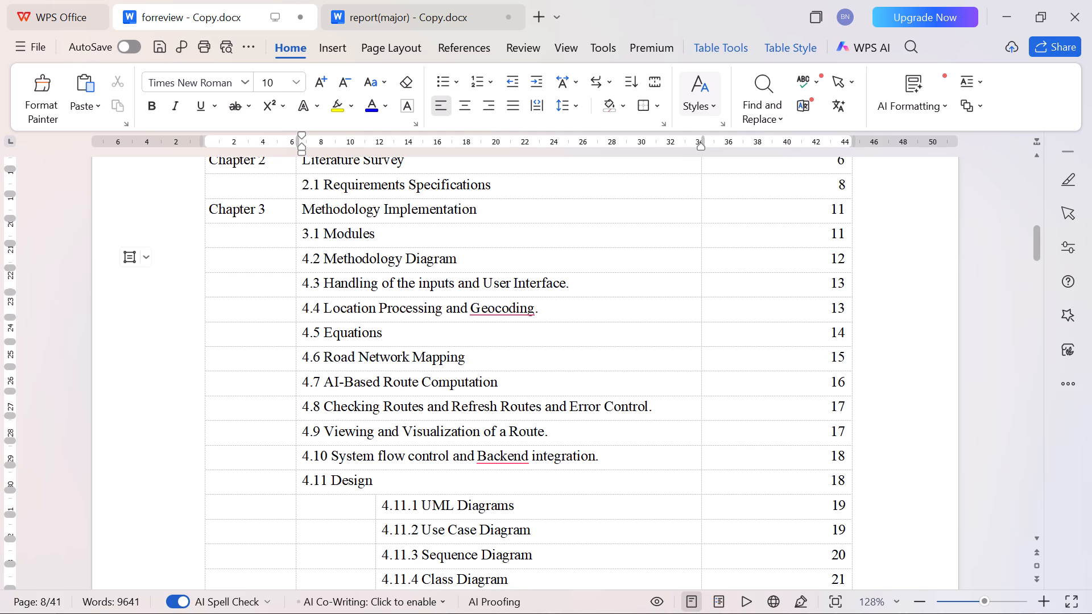
pyautogui.press('BackSpace')
pyautogui.press('3')
pyautogui.press('Down')
pyautogui.press('BackSpace')
pyautogui.press('3')
pyautogui.press('Down')
pyautogui.press('BackSpace')
pyautogui.press('3')
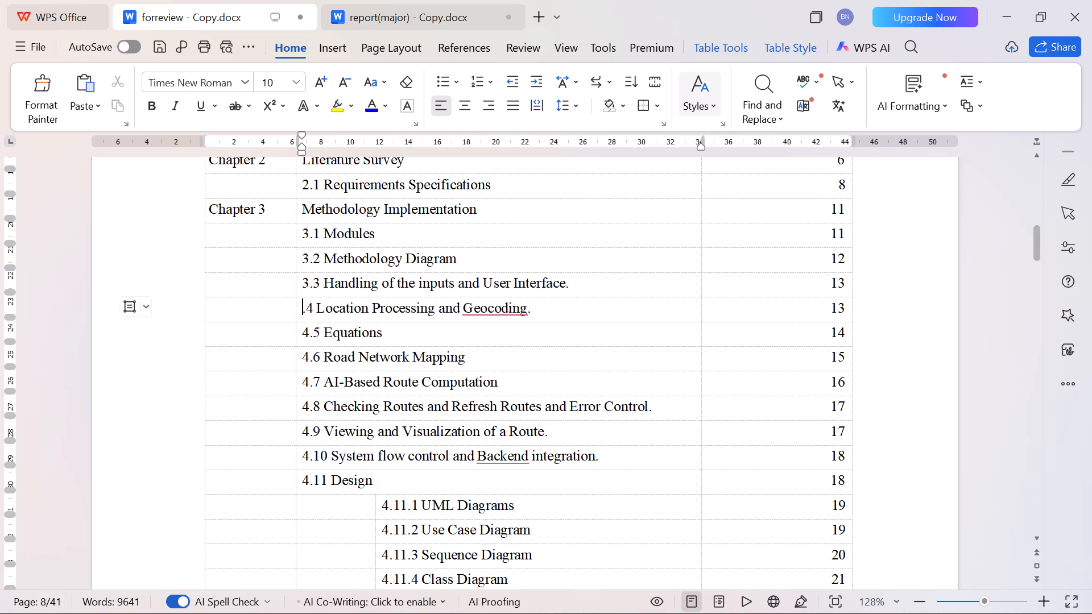
# Renumber the entries from Equations through Checking Routes and Refresh Routes and Error Control as 3.5 to 3.8.
pyautogui.press('Down')
pyautogui.press('BackSpace')
pyautogui.press('3')
pyautogui.press('Down')
pyautogui.press('BackSpace')
pyautogui.press('3')
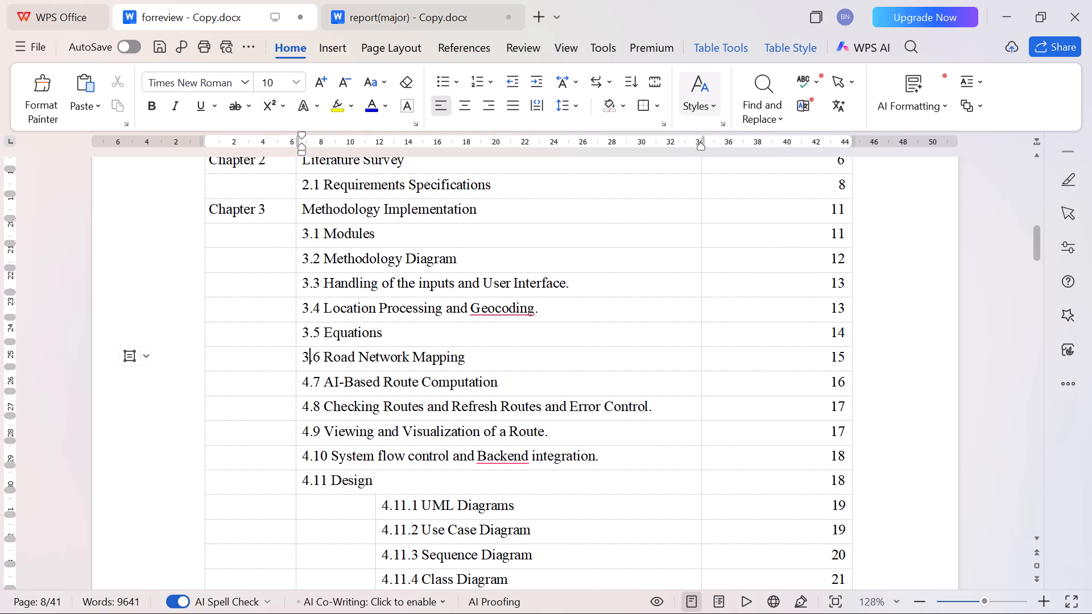
pyautogui.press('Down')
pyautogui.press('BackSpace')
pyautogui.press('3')
pyautogui.press('Down')
pyautogui.press('BackSpace')
pyautogui.press('3')
# Renumber Viewing and Visualization of a Route, System flow control and Backend integration, and Design as 3.9, 3.10 and 3.11.
pyautogui.press('Down')
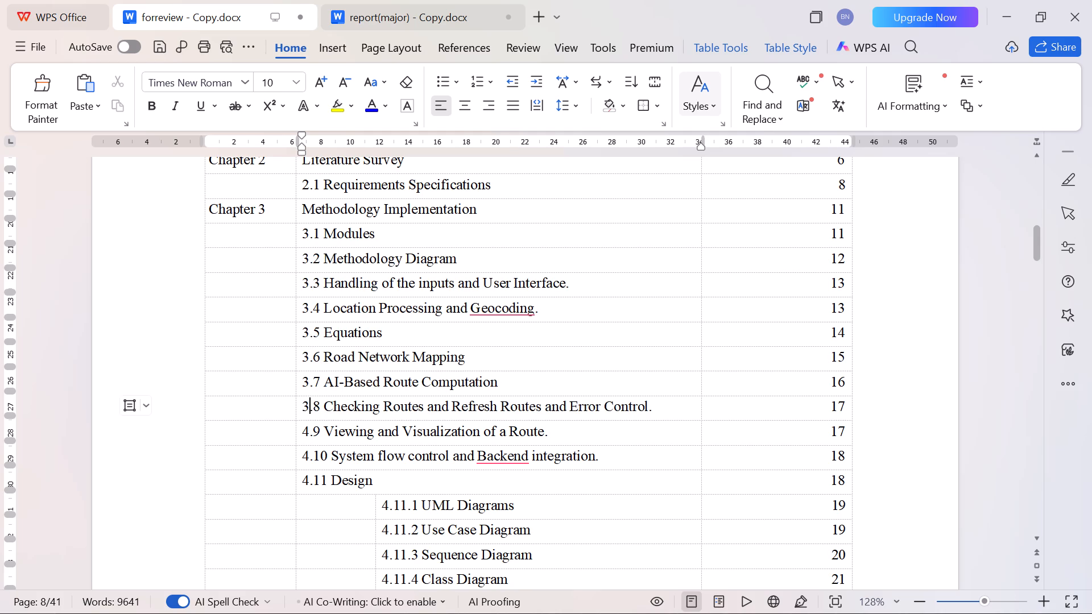
pyautogui.press('BackSpace')
pyautogui.press('3')
pyautogui.press('Down')
pyautogui.press('BackSpace')
pyautogui.press('3')
pyautogui.press('Down')
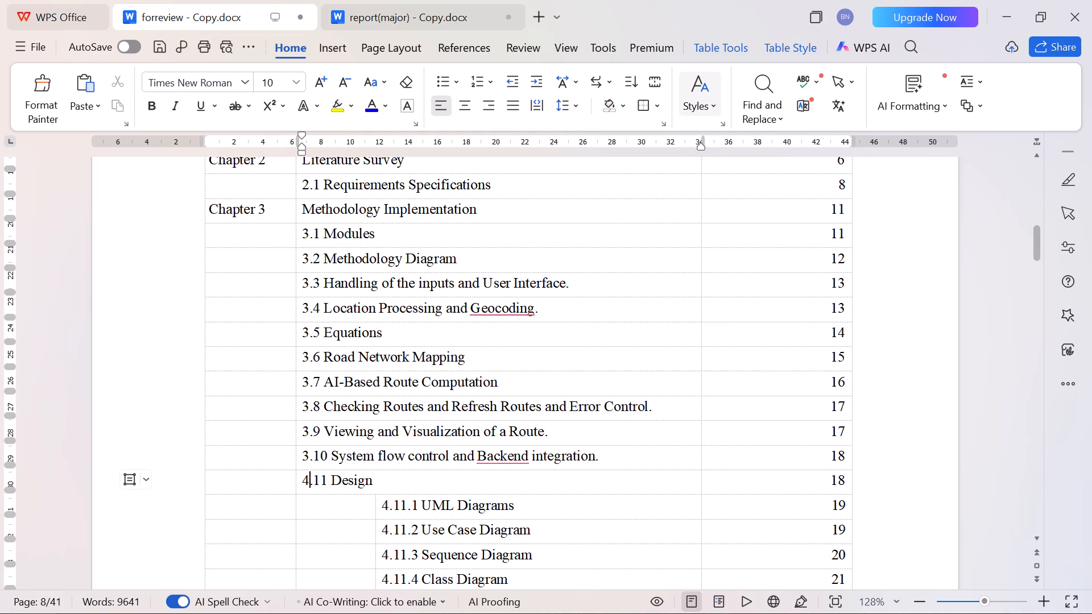
pyautogui.press('BackSpace')
pyautogui.press('3')
# Renumber the five diagram sub-entries under Design, UML Diagrams through Activity Diagram, as 3.11.1 to 3.11.5.
pyautogui.scroll(-3, 308, 235)
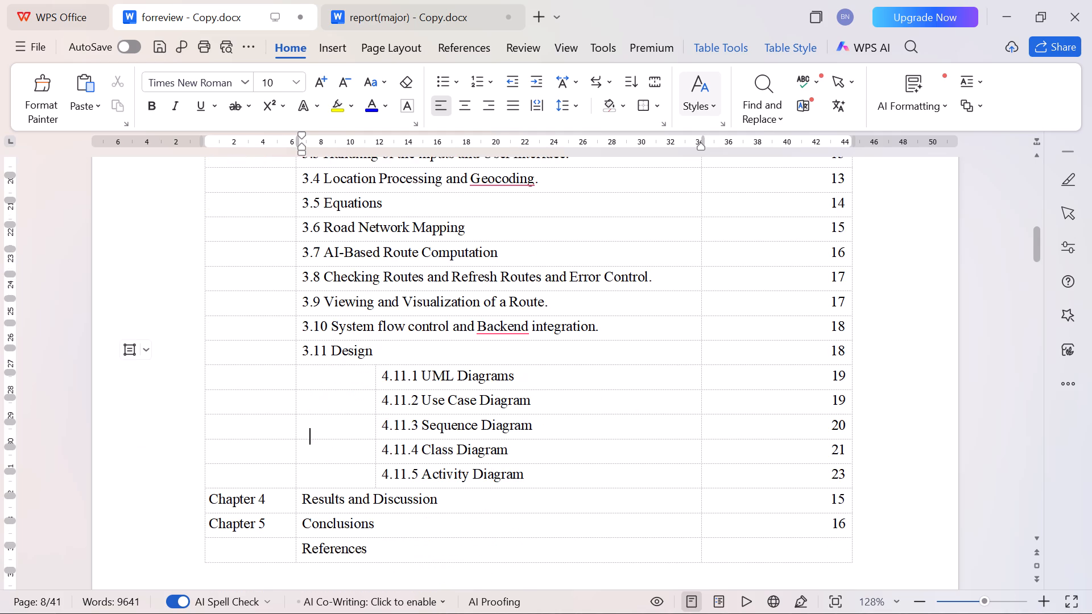
pyautogui.click(390, 380)
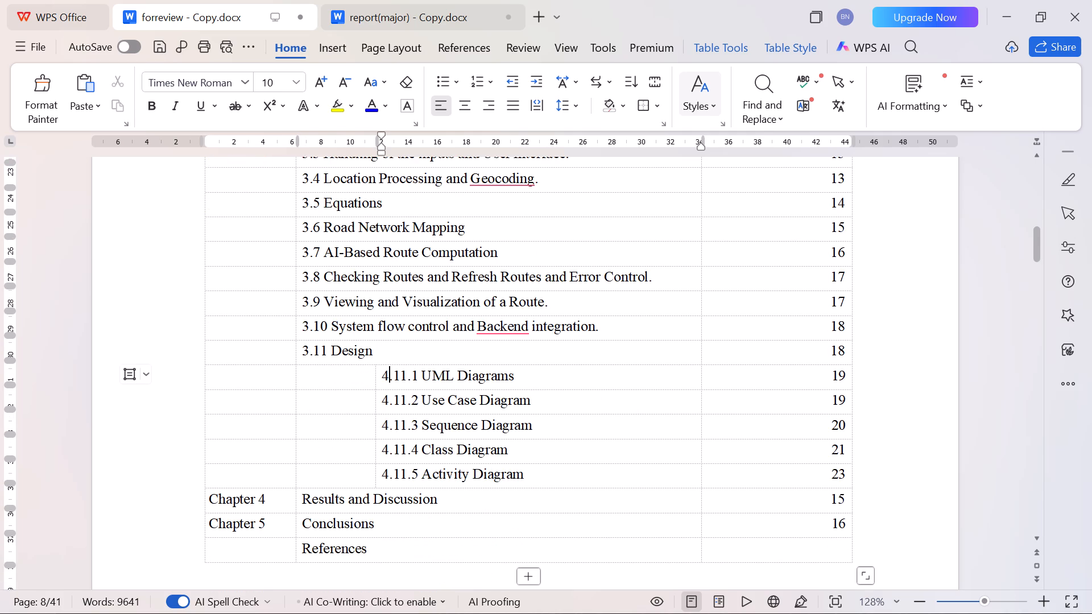
pyautogui.press('BackSpace')
pyautogui.press('3')
pyautogui.press('Down')
pyautogui.press('BackSpace')
pyautogui.press('3')
pyautogui.press('Down')
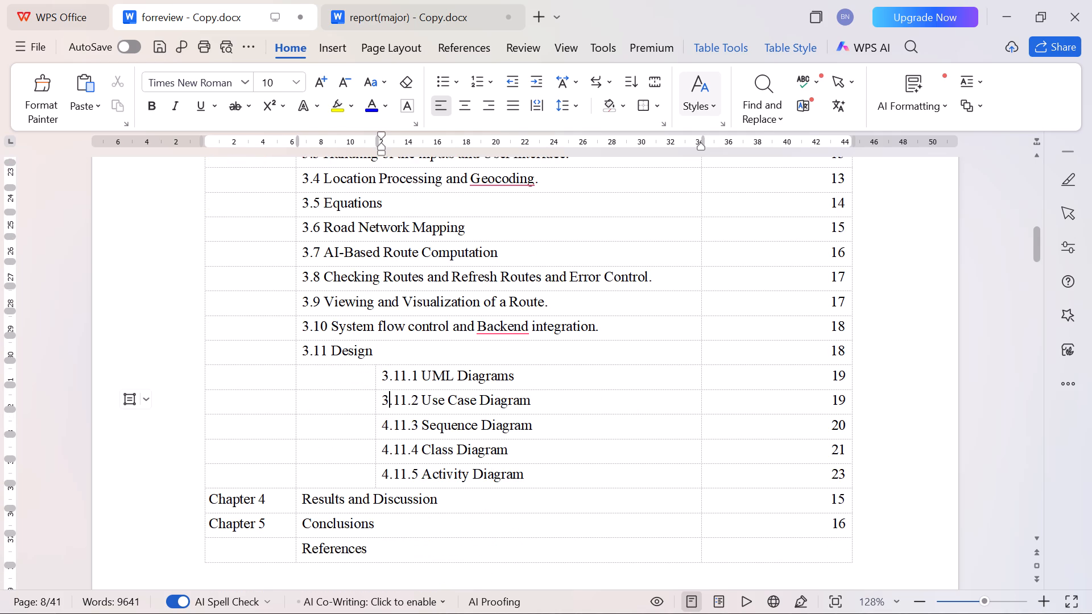
pyautogui.press('BackSpace')
pyautogui.press('3')
pyautogui.press('Down')
pyautogui.press('BackSpace')
pyautogui.press('3')
pyautogui.press('Down')
pyautogui.press('BackSpace')
pyautogui.press('3')
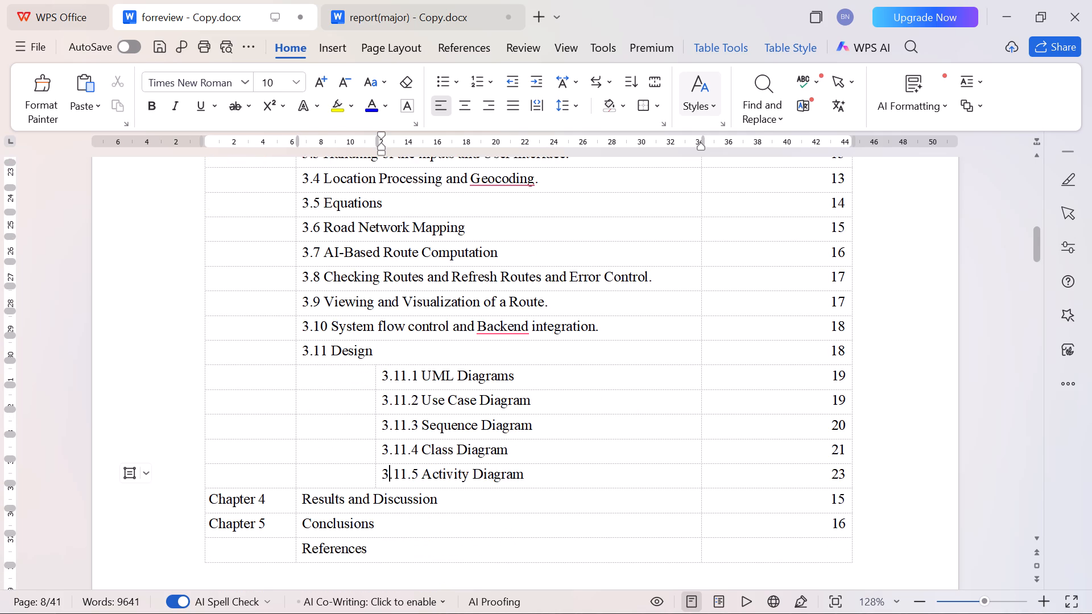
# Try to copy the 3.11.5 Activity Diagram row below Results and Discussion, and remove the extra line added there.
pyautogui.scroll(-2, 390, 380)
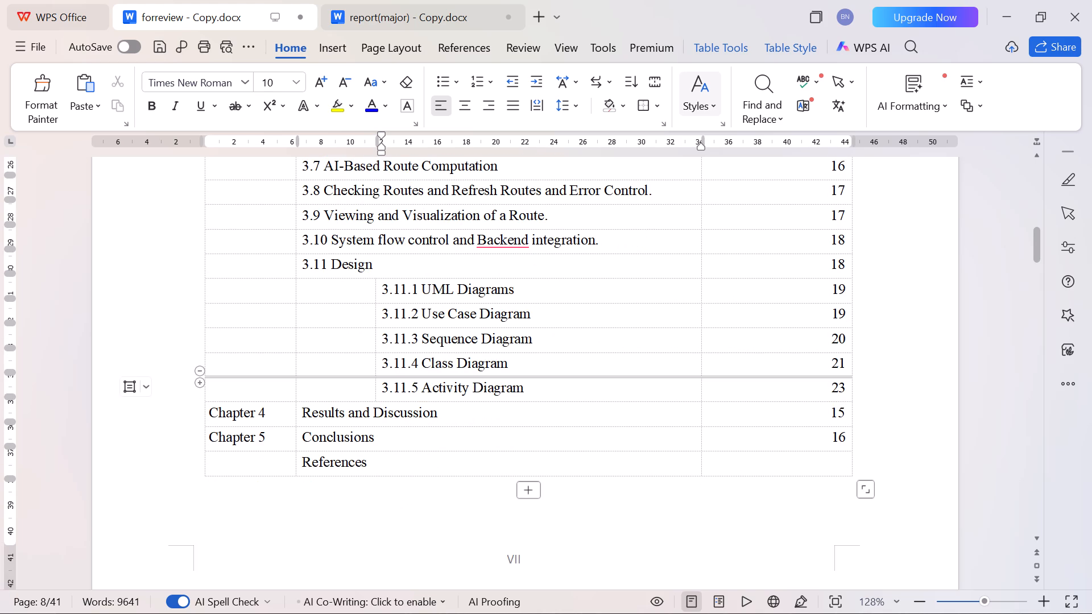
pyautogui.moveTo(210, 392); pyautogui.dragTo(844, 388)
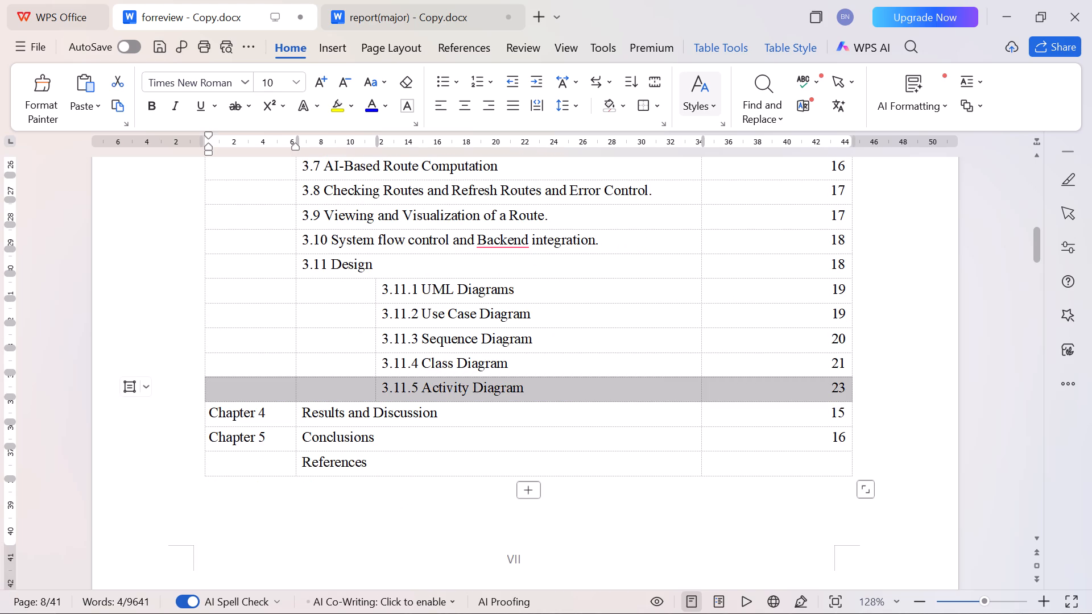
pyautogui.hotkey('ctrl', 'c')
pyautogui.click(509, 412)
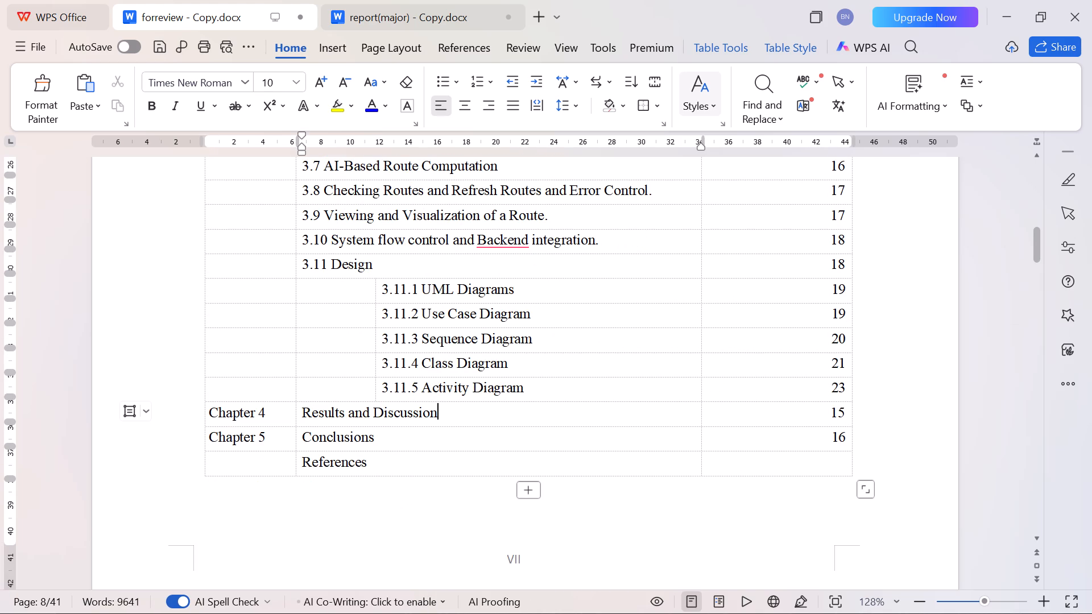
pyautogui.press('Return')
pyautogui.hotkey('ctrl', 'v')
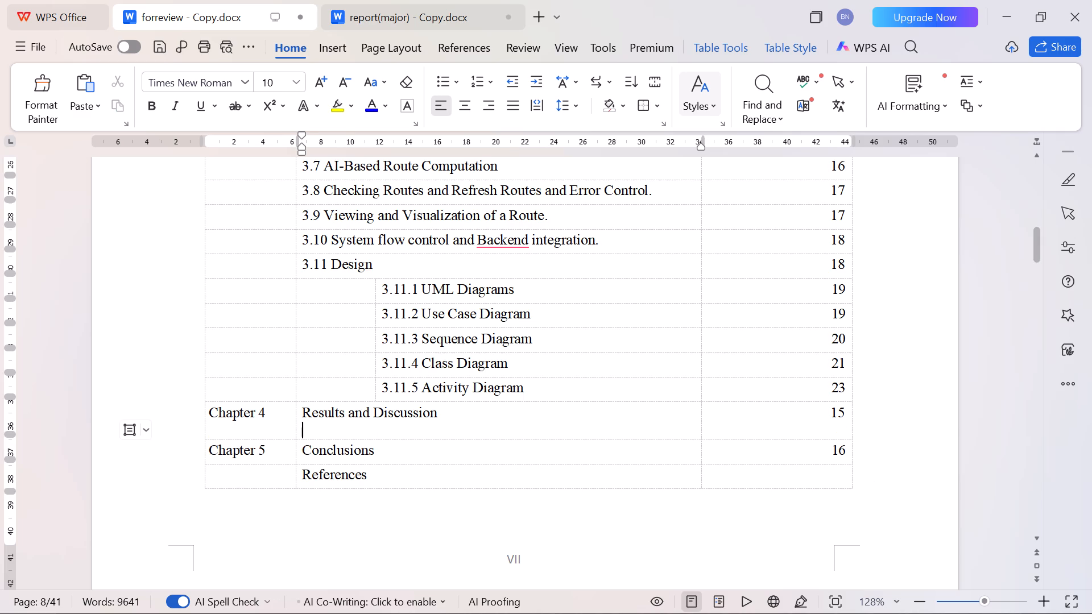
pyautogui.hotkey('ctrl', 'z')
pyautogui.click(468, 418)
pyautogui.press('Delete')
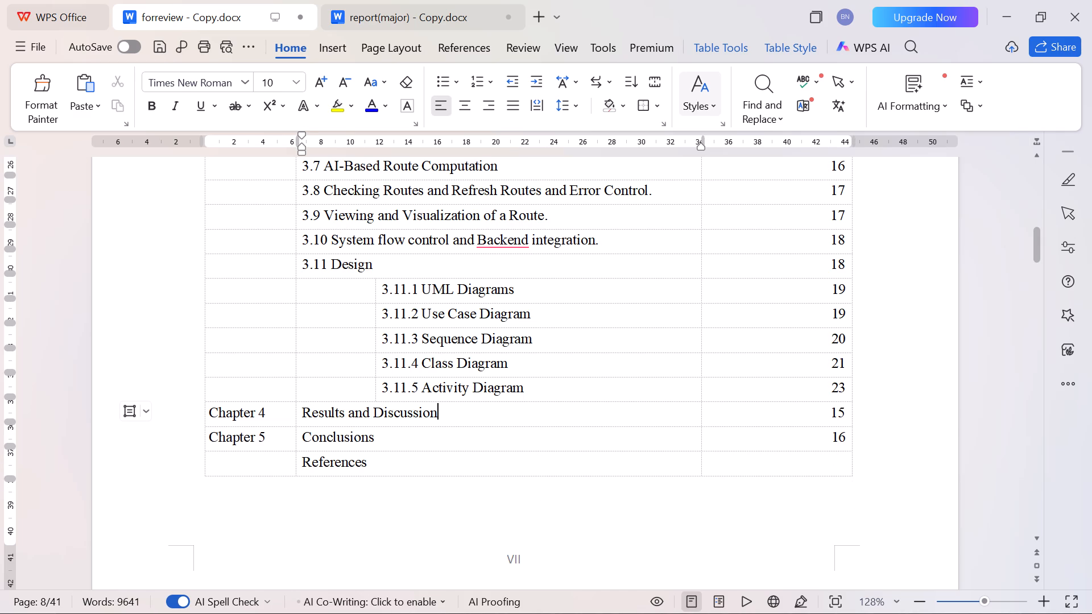
# Insert an empty table row between the Chapter 4 Results and Discussion row and the Chapter 5 row.
pyautogui.click(202, 431)
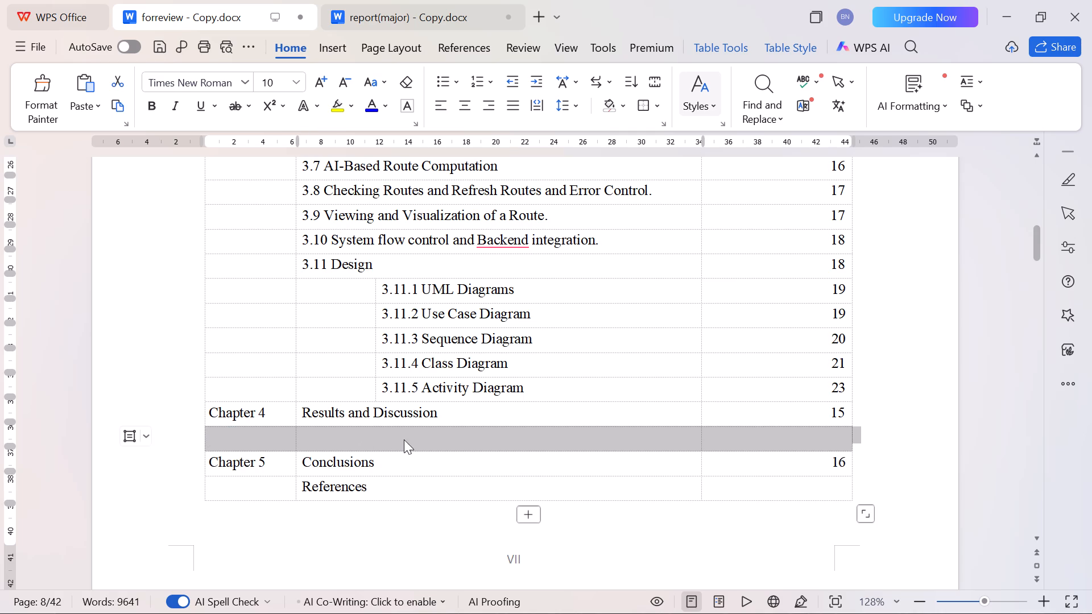
pyautogui.click(404, 439)
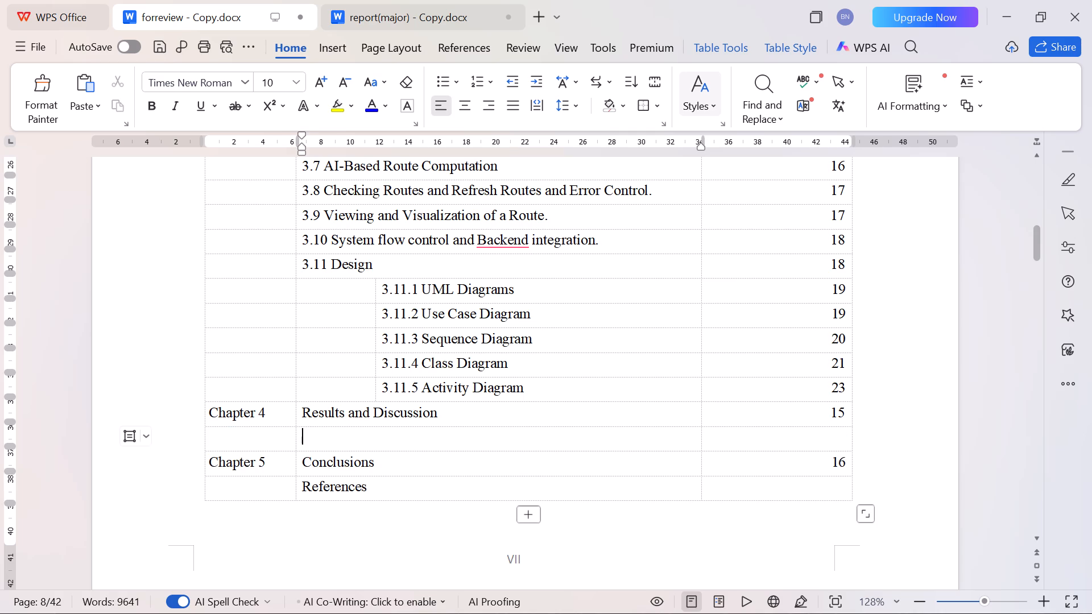
# Split the empty row's middle cell into 2 columns and 1 row, aligning the divider with the 3.11 sub-entries' indent.
pyautogui.rightClick(371, 443)
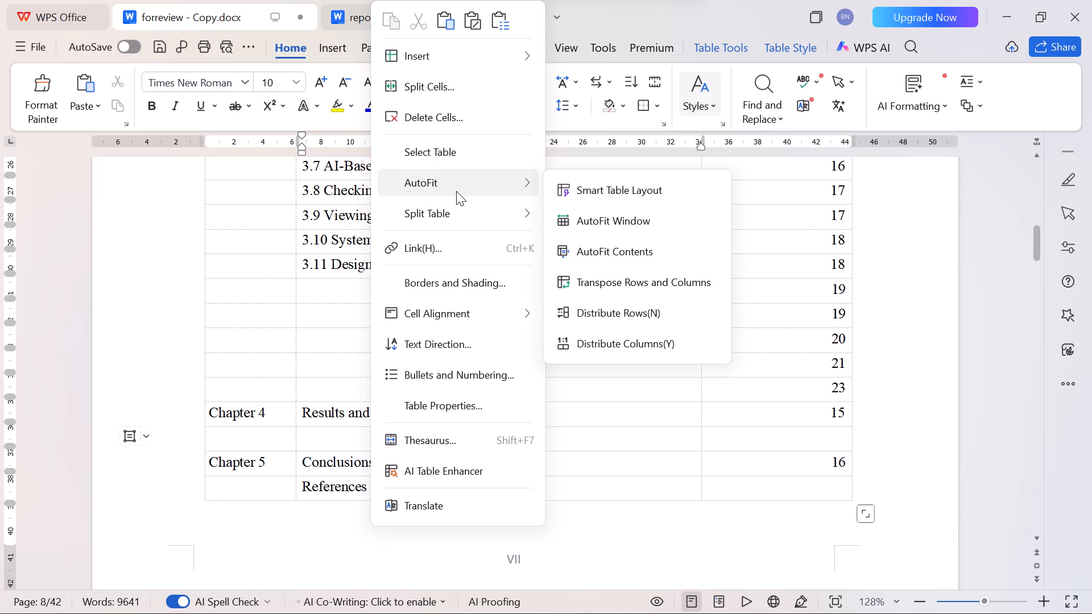
pyautogui.click(451, 84)
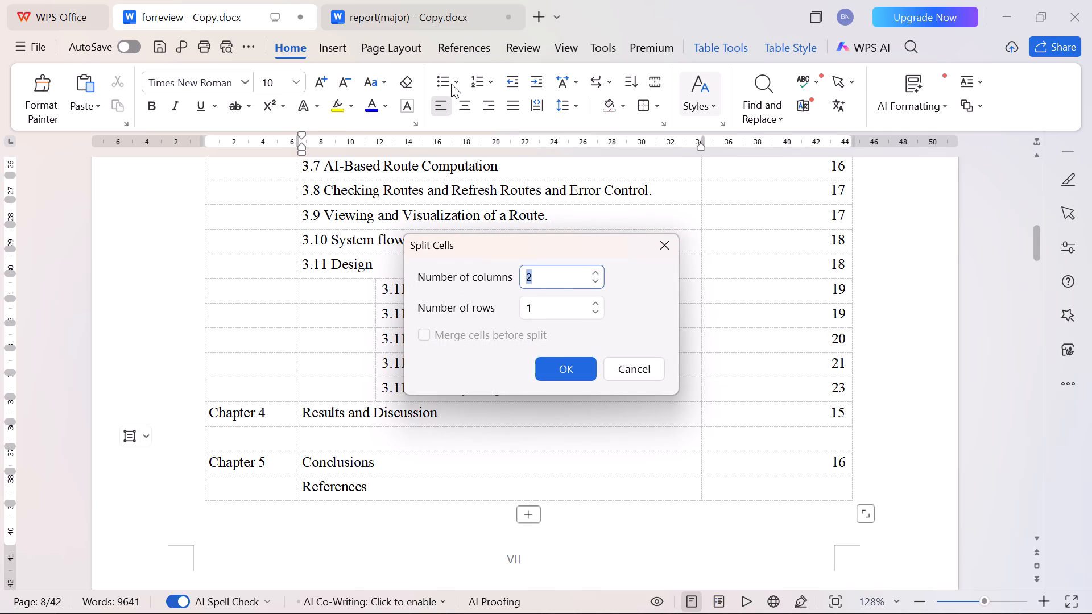
pyautogui.click(551, 368)
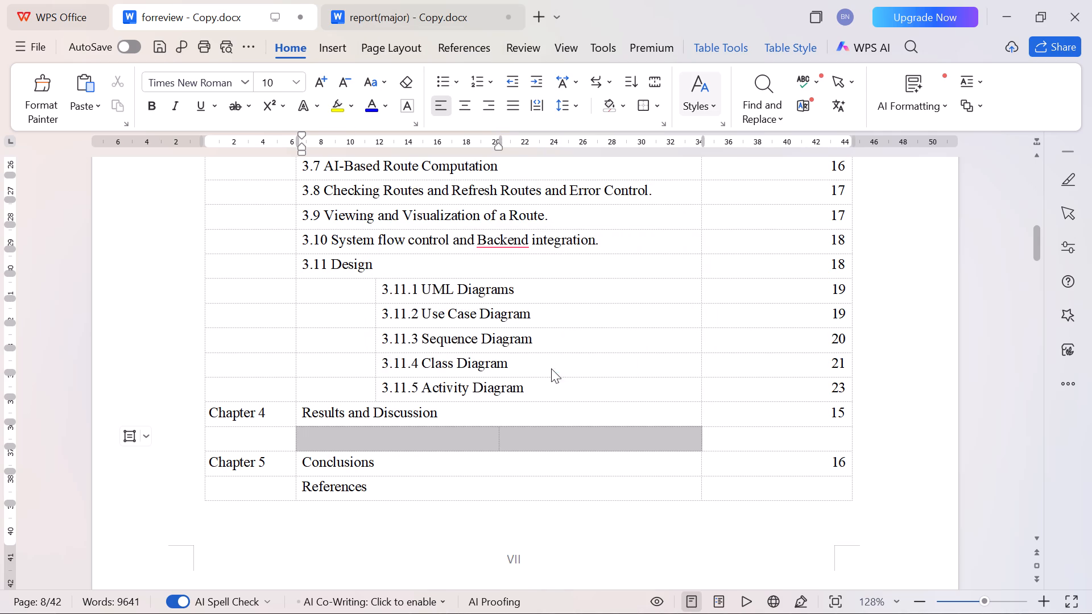
pyautogui.moveTo(498, 433); pyautogui.dragTo(390, 433)
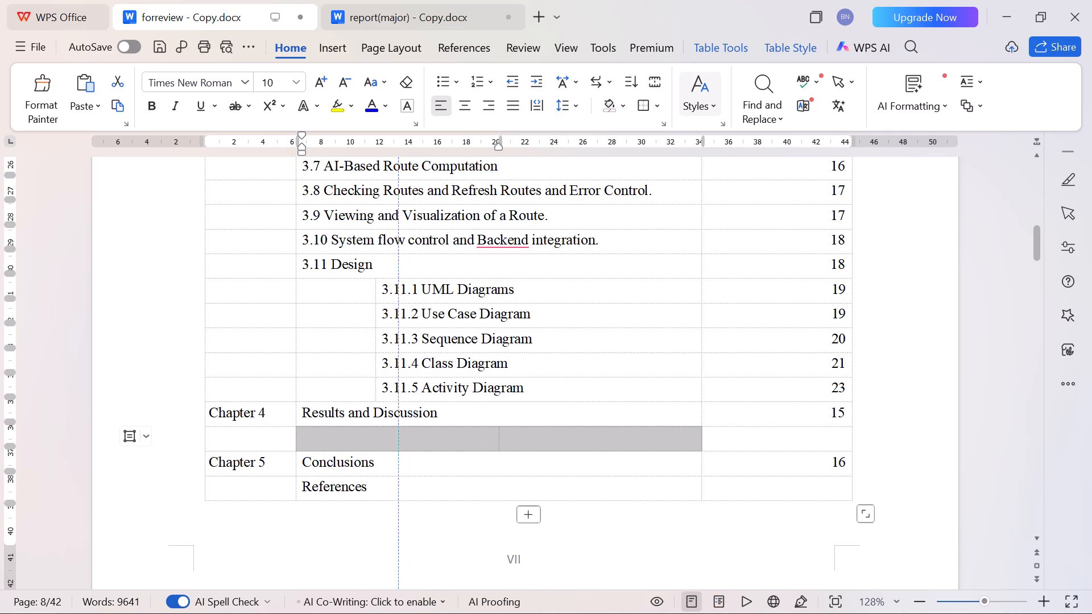
pyautogui.moveTo(390, 433); pyautogui.dragTo(377, 433)
# Insert a second empty row with the same split cells directly above the Chapter 5 Conclusions row.
pyautogui.scroll(4, 456, 442)
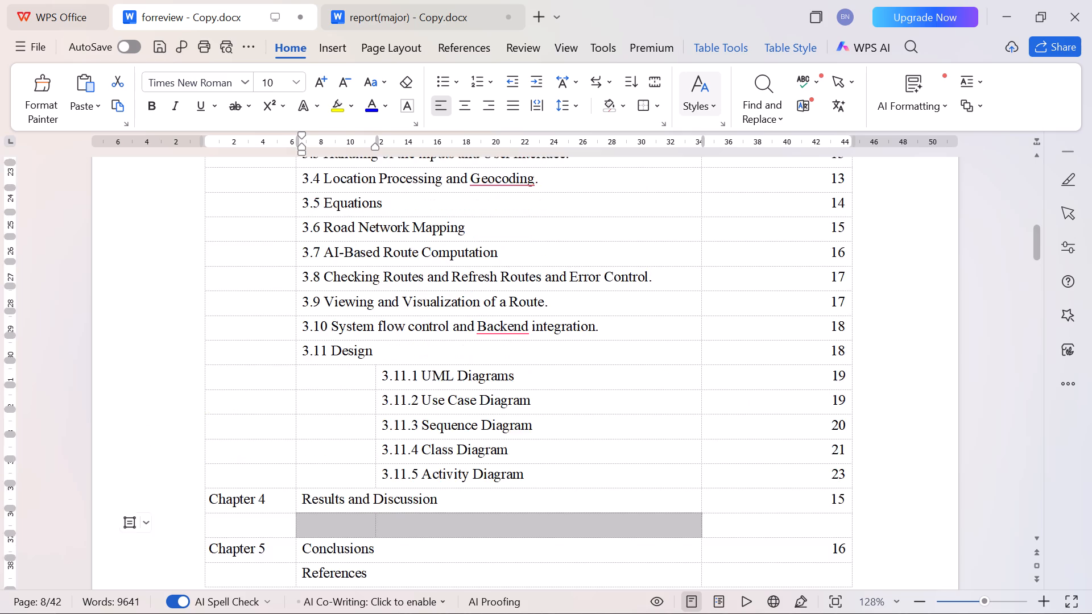
pyautogui.scroll(5, 456, 441)
pyautogui.scroll(-8, 456, 441)
pyautogui.click(456, 441)
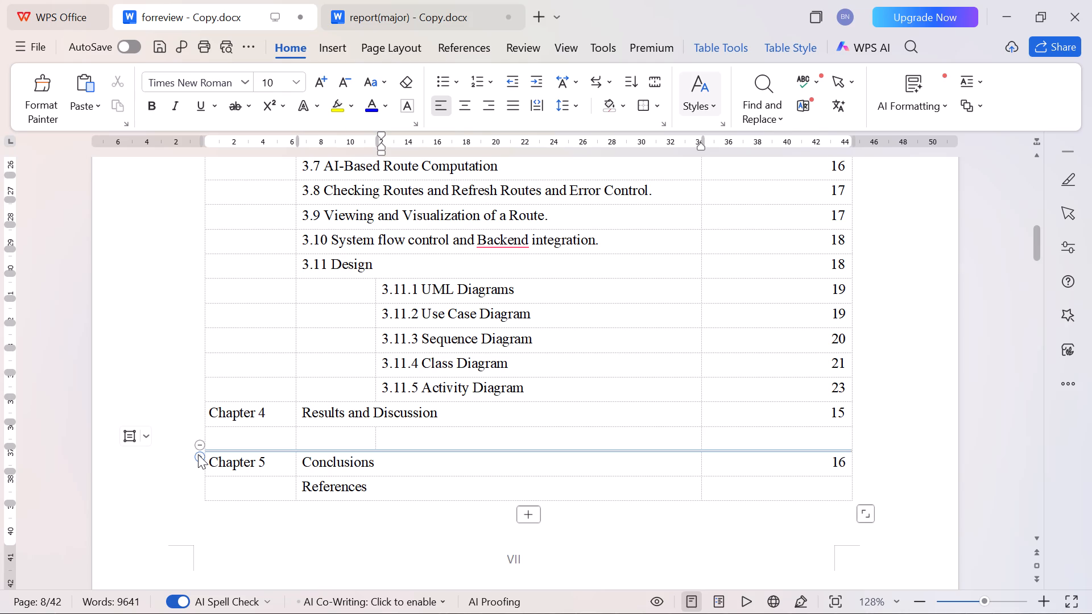
pyautogui.click(199, 456)
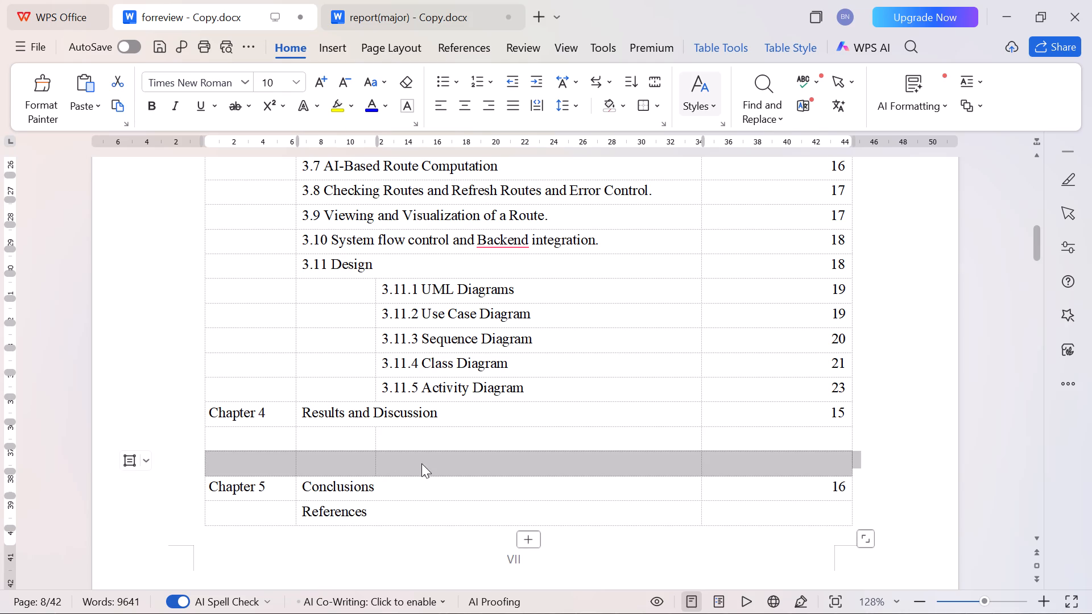
pyautogui.click(422, 463)
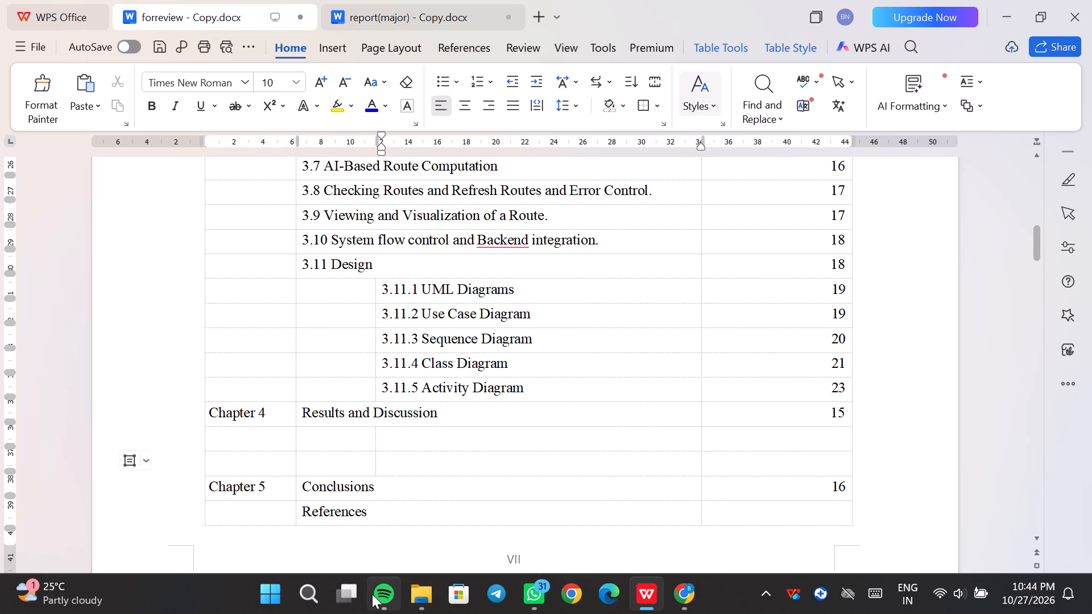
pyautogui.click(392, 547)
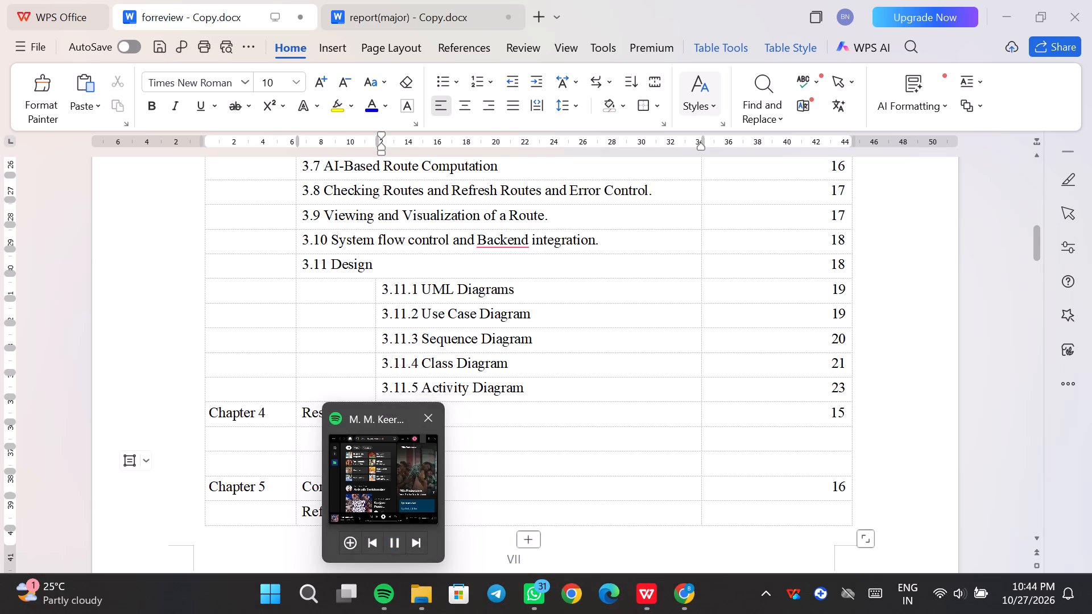
# Browse the document body for the chapter content that belongs in the empty rows under Results and Discussion.
pyautogui.click(520, 444)
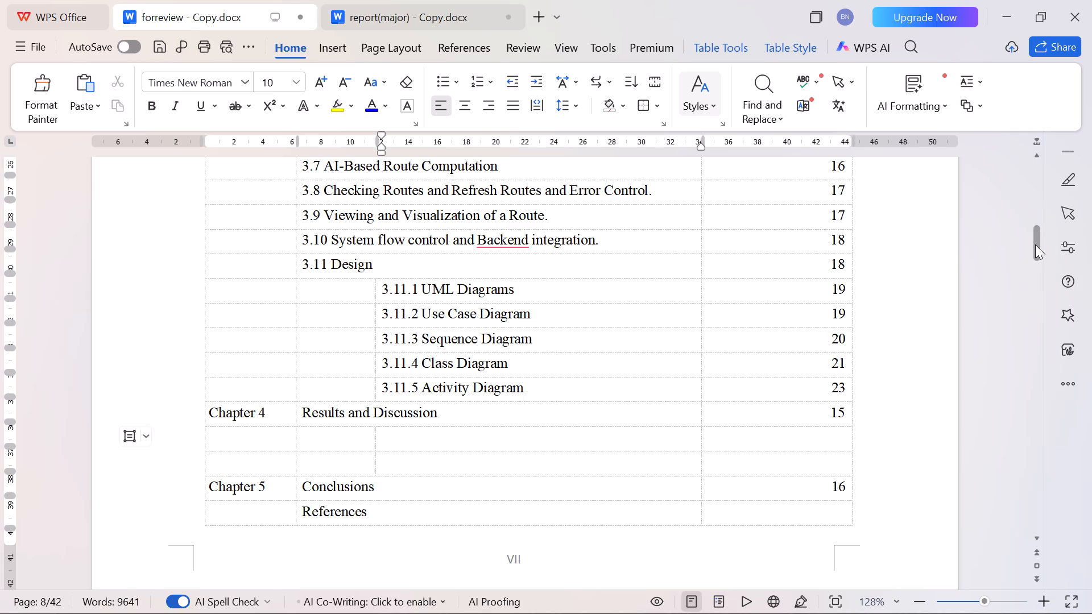
pyautogui.moveTo(1035, 244); pyautogui.dragTo(1007, 384)
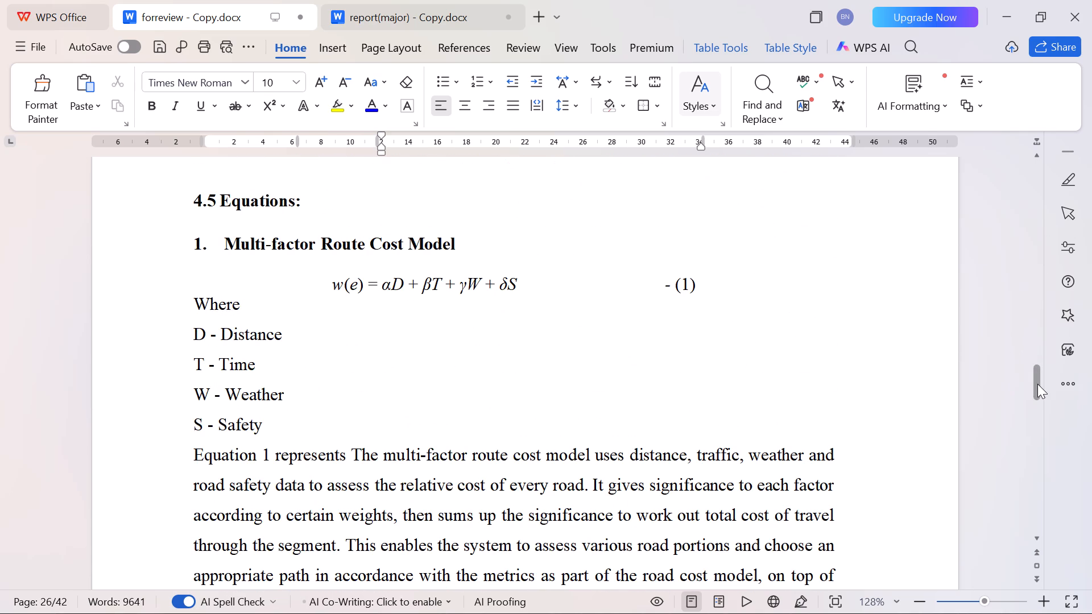
pyautogui.moveTo(1037, 384); pyautogui.dragTo(1039, 354)
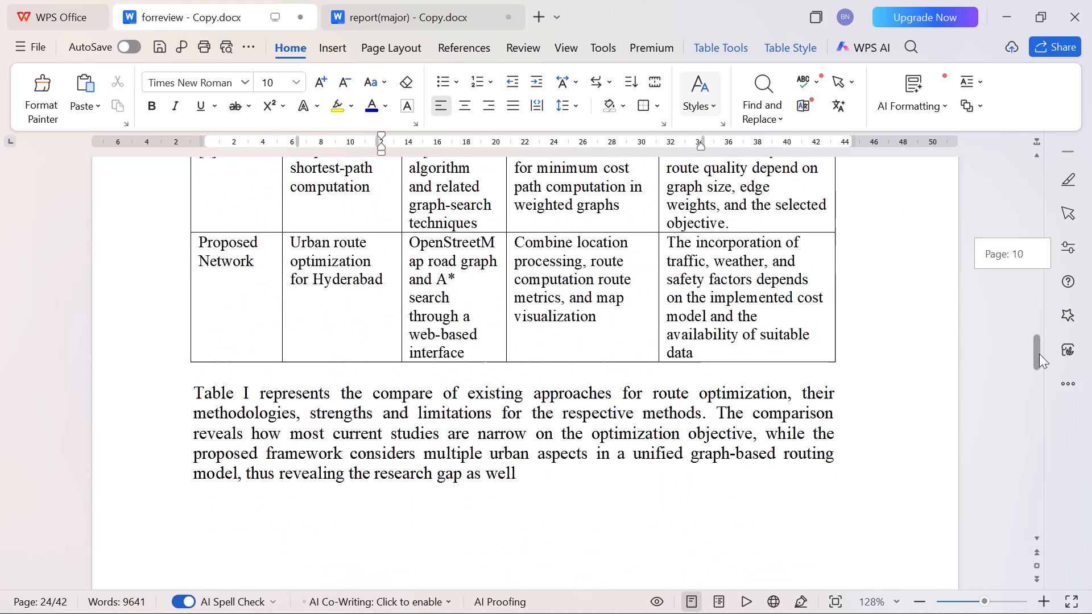
pyautogui.moveTo(1039, 354); pyautogui.dragTo(1039, 352)
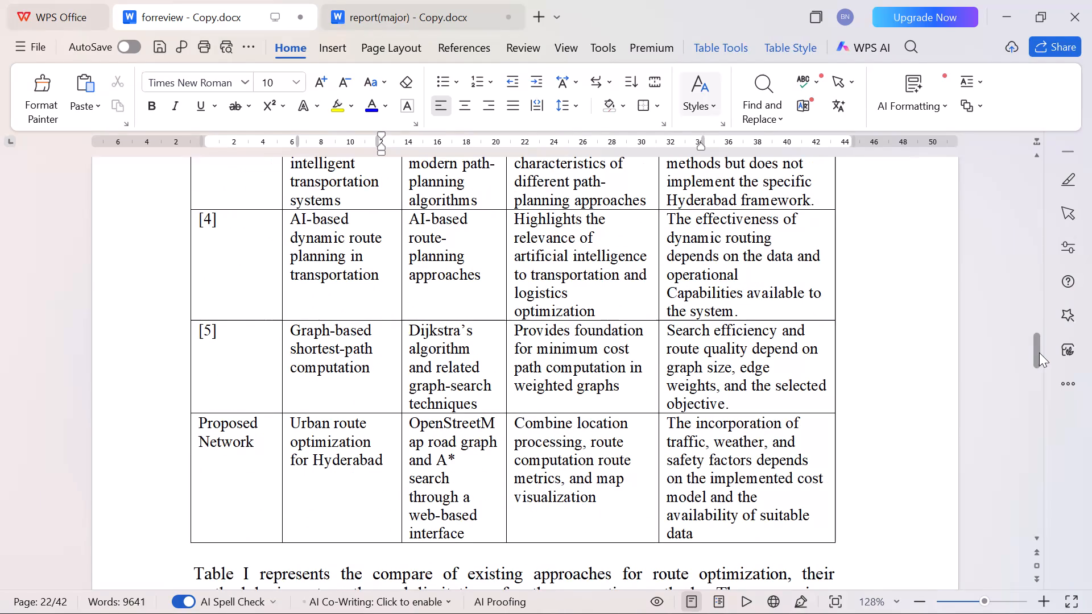
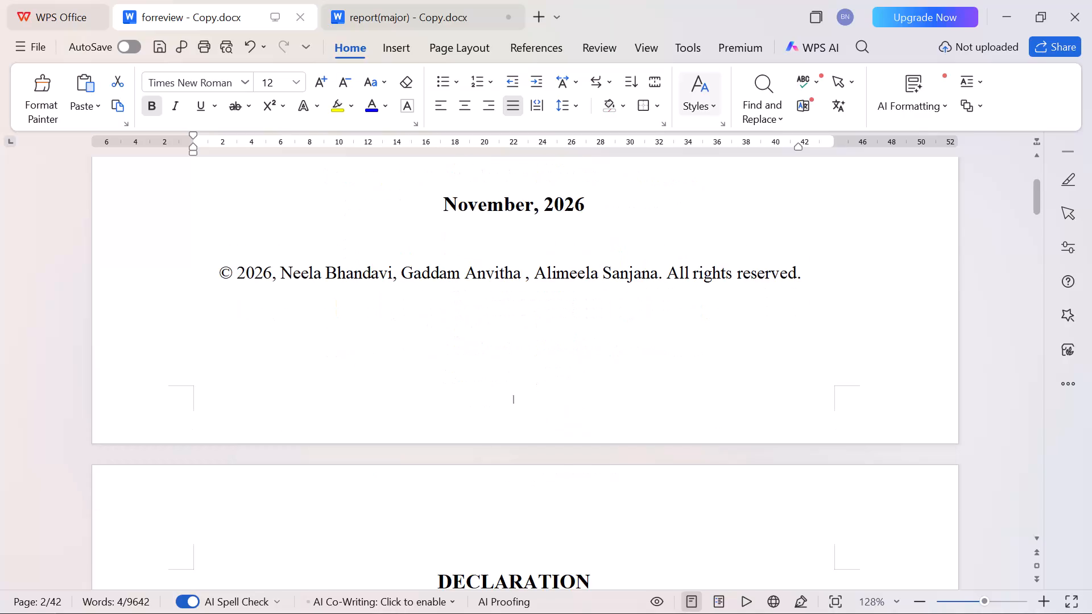
# Insert three more empty rows with the same split cells directly above the Chapter 5 Conclusions row of the contents table.
pyautogui.scroll(-17, 800, 387)
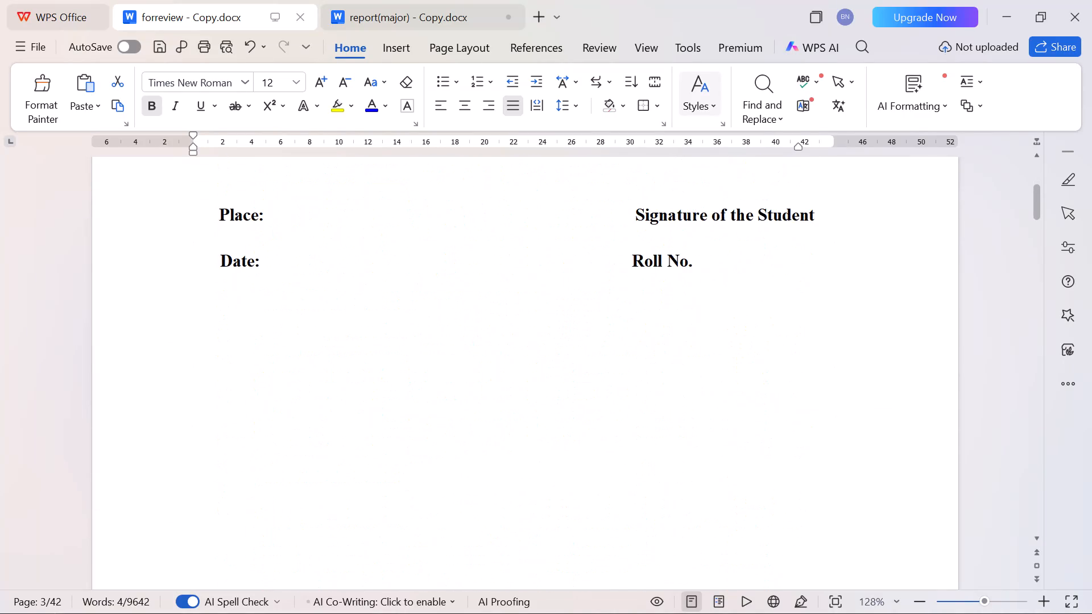
pyautogui.scroll(-14, 800, 387)
pyautogui.scroll(5, 800, 387)
pyautogui.scroll(-2, 800, 387)
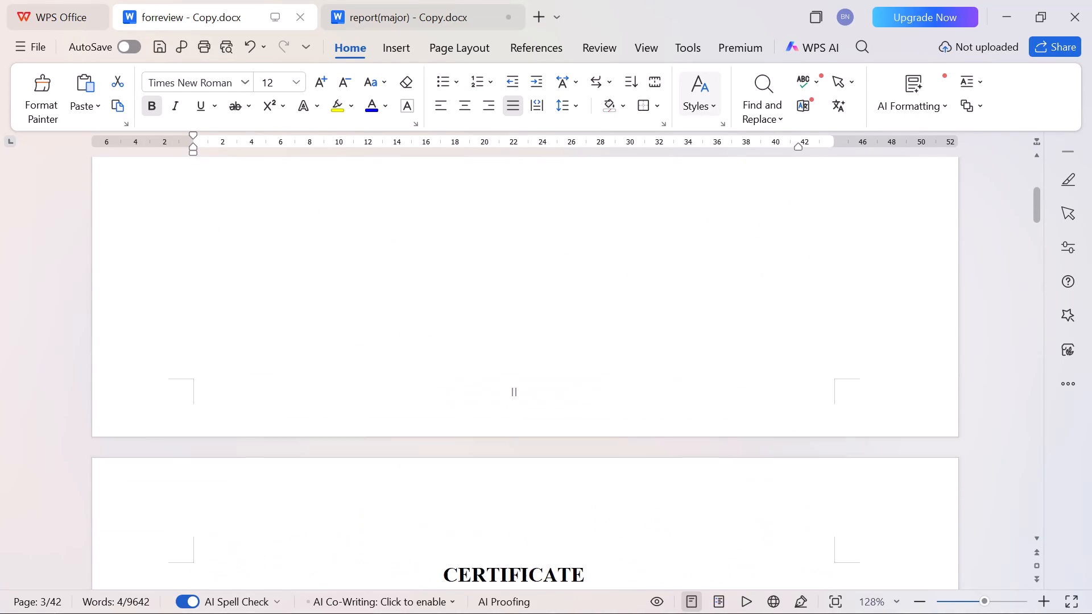
pyautogui.scroll(-20, 800, 387)
pyautogui.scroll(-15, 800, 387)
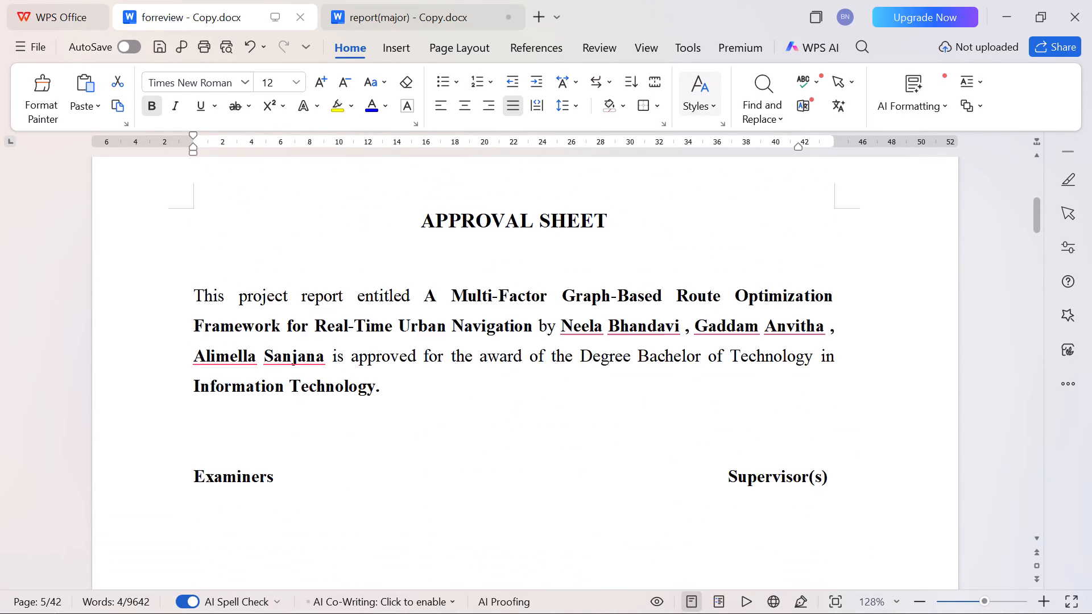
pyautogui.scroll(-20, 800, 387)
pyautogui.scroll(-15, 800, 387)
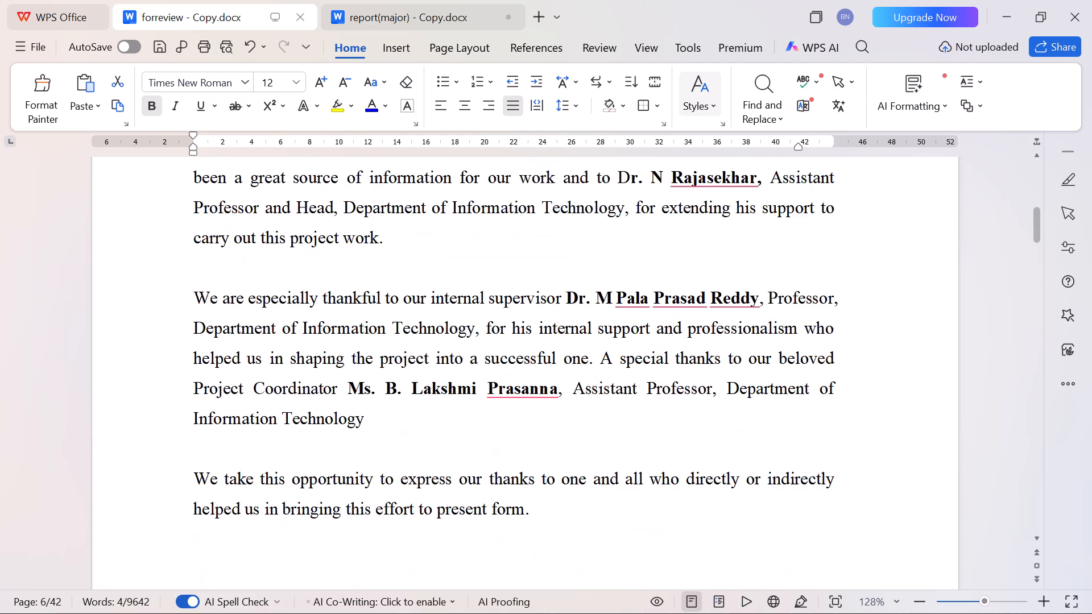
pyautogui.scroll(-20, 799, 386)
pyautogui.scroll(-15, 799, 386)
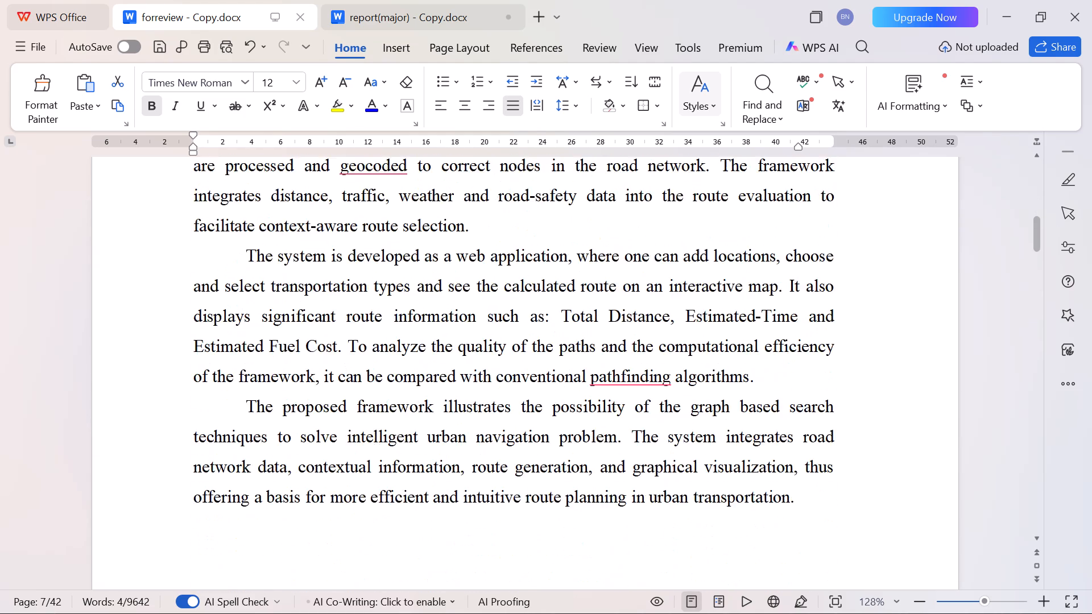
pyautogui.scroll(-20, 797, 385)
pyautogui.scroll(-15, 797, 385)
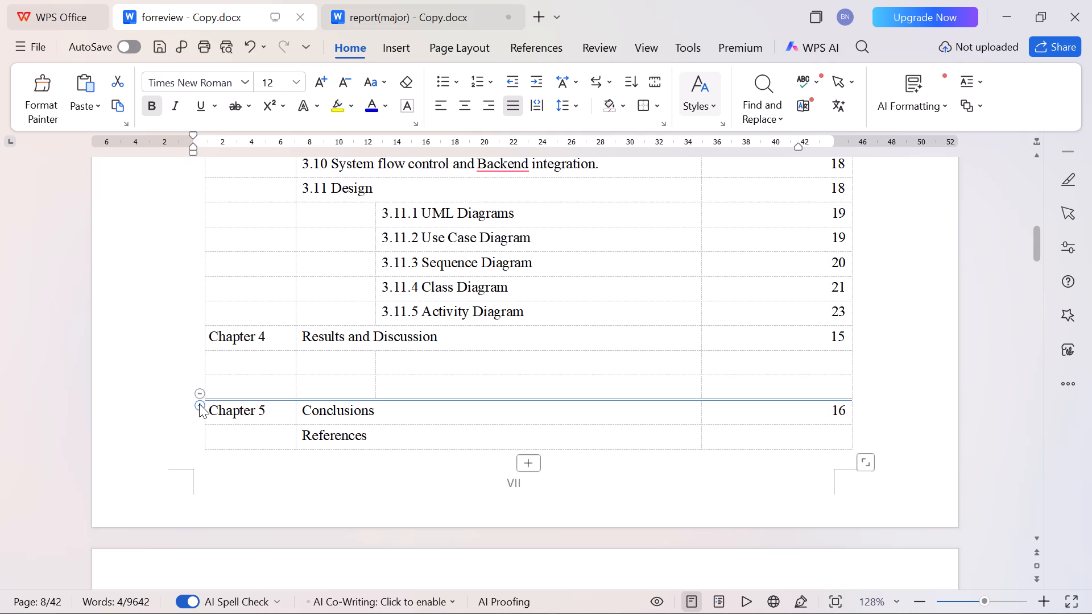
pyautogui.click(199, 404)
pyautogui.click(242, 415)
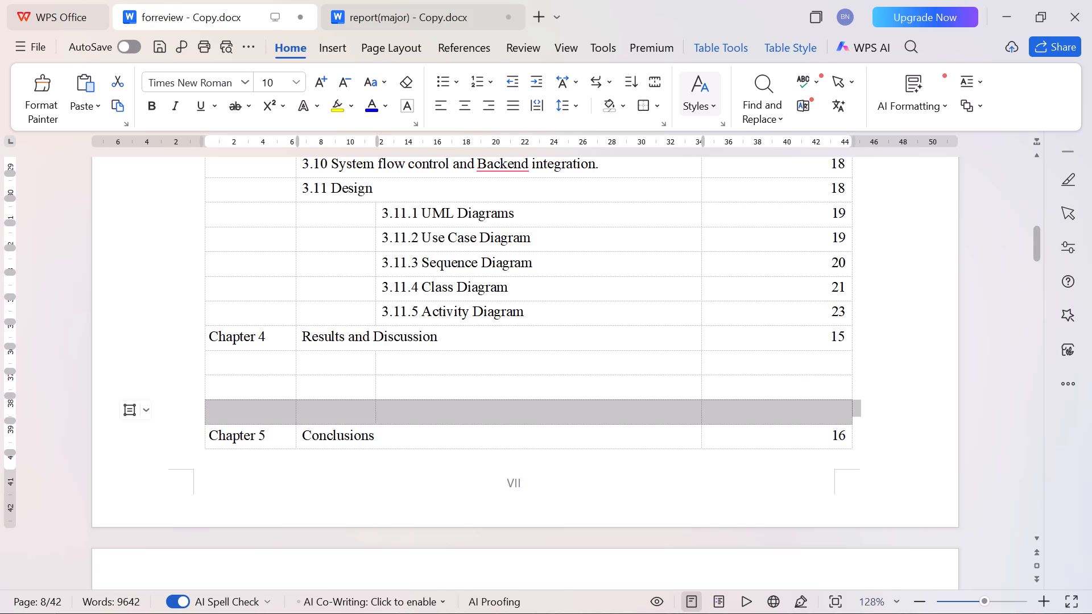
pyautogui.click(405, 414)
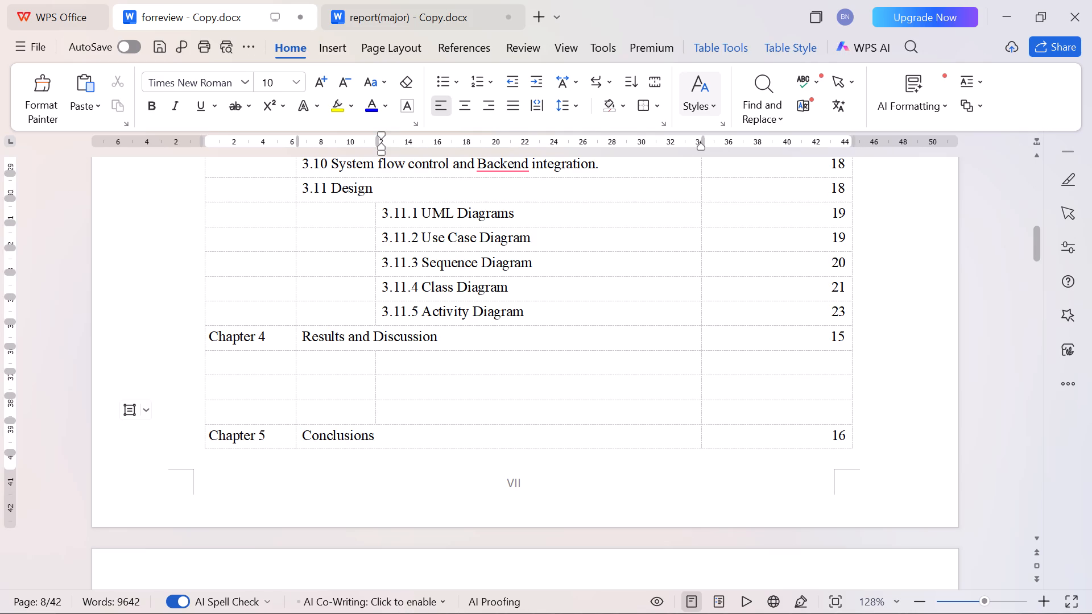
pyautogui.click(217, 416)
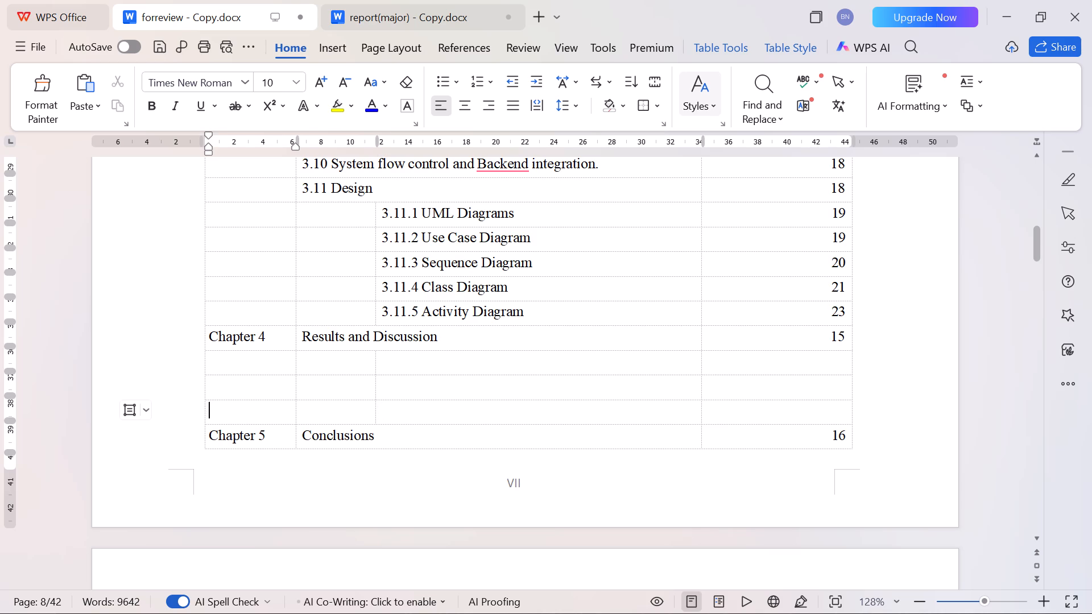
pyautogui.click(357, 416)
pyautogui.click(214, 416)
pyautogui.click(200, 427)
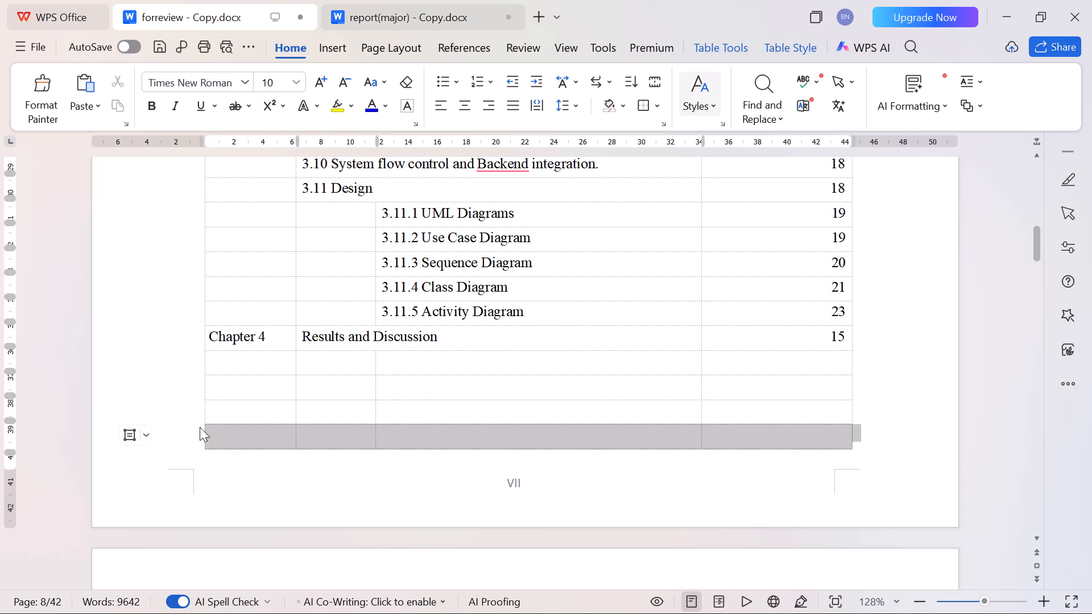
pyautogui.click(317, 437)
pyautogui.scroll(-2, 317, 437)
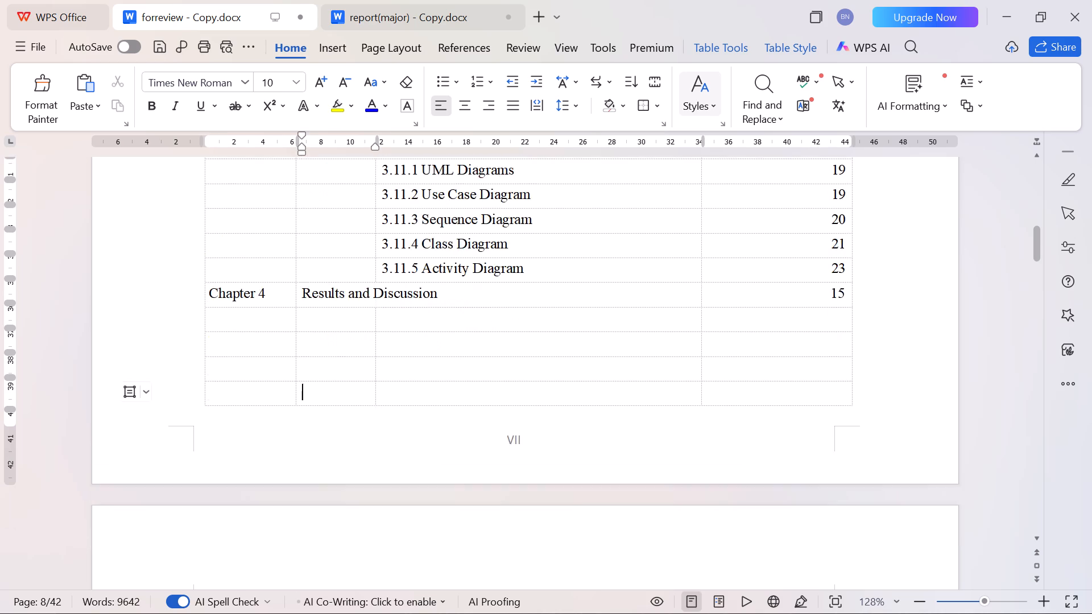
pyautogui.scroll(-2, 317, 437)
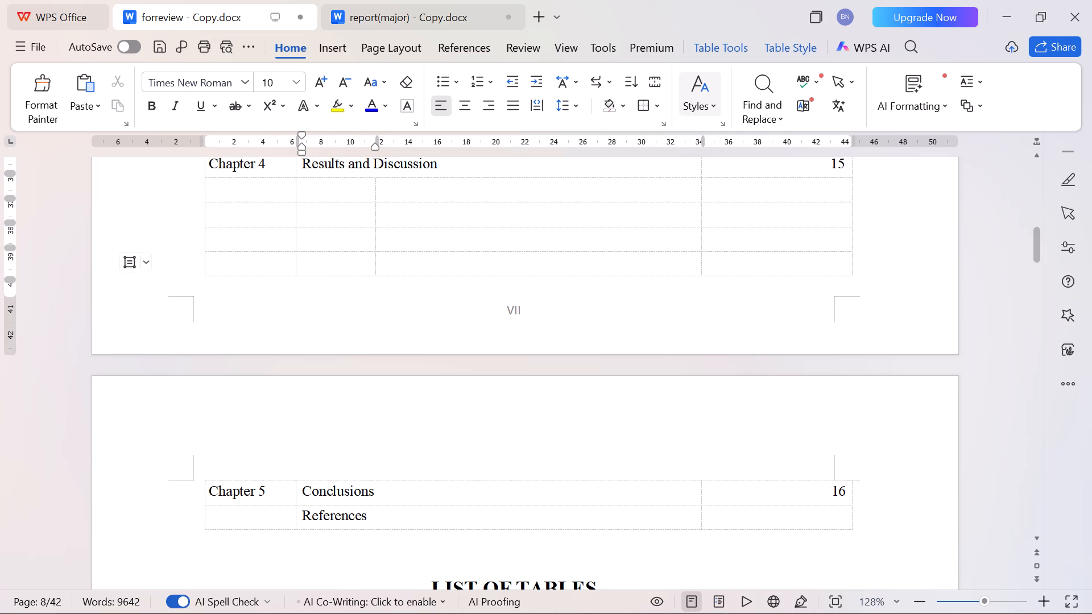
pyautogui.click(201, 282)
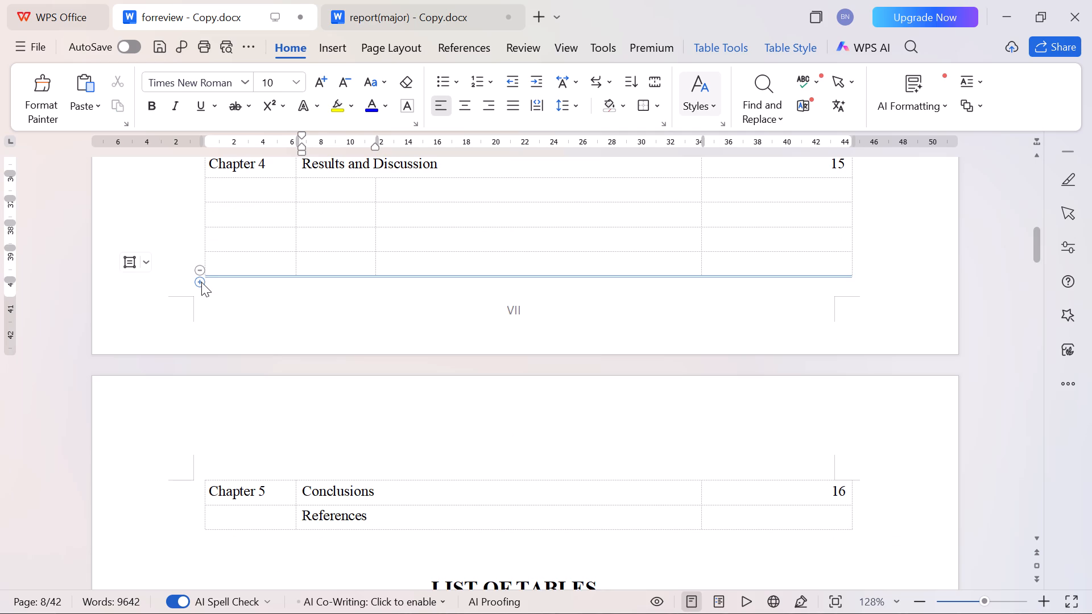
# Number the five empty rows under Results and Discussion 4.1, 4.2, 4.3, 4.4 and 4.5 in the indented column.
pyautogui.click(399, 190)
pyautogui.scroll(4, 402, 209)
pyautogui.write('4.1')
pyautogui.press('Down')
pyautogui.write('4.2')
pyautogui.press('Down')
pyautogui.write('4.3')
pyautogui.press('Down')
pyautogui.write('4.4')
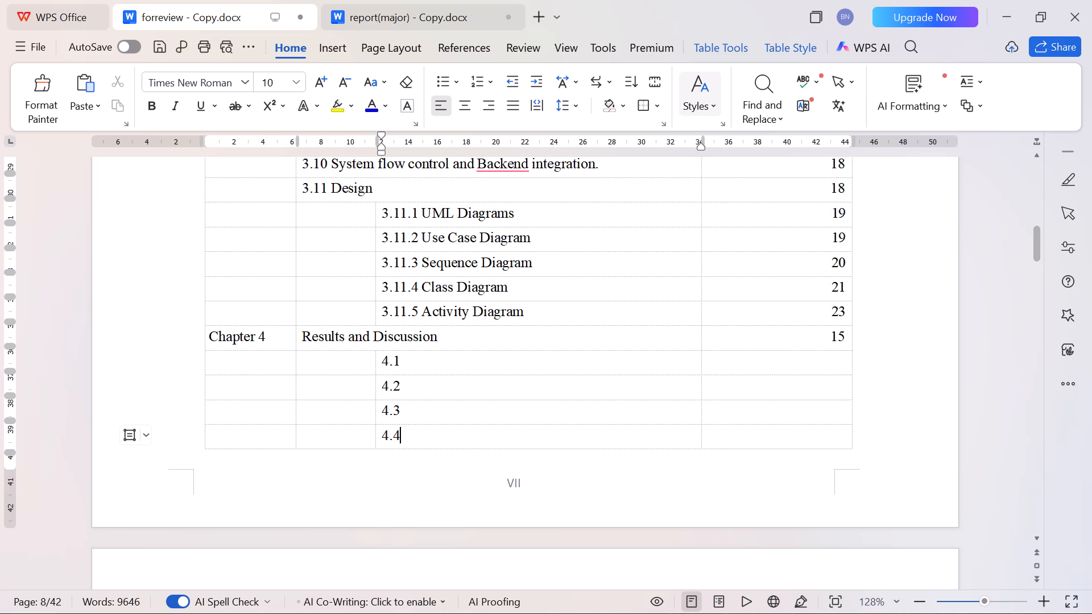
pyautogui.scroll(-4, 401, 213)
pyautogui.click(396, 493)
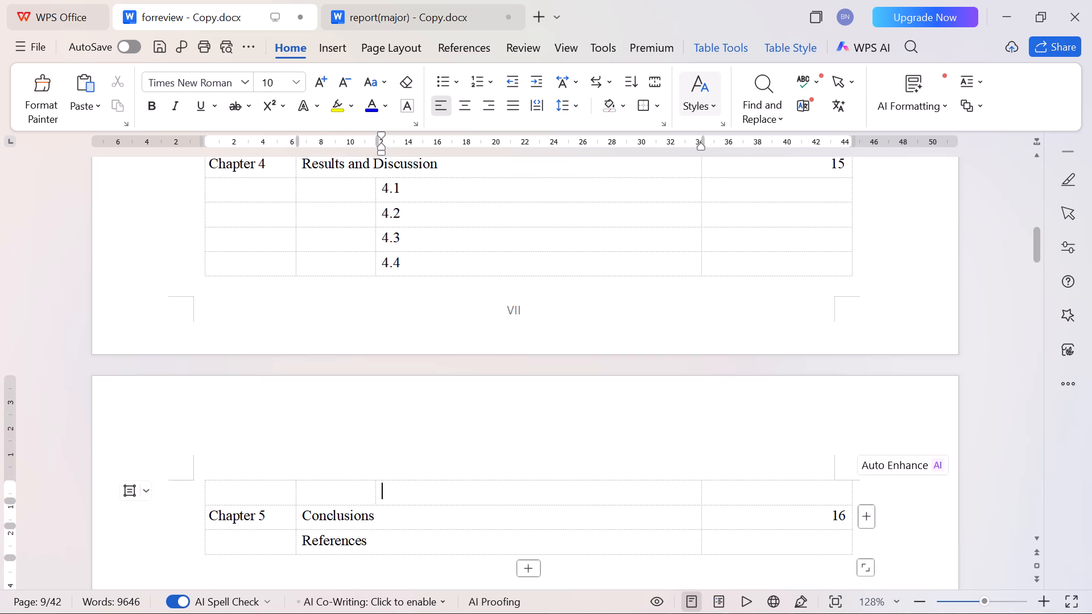
pyautogui.write('4.5')
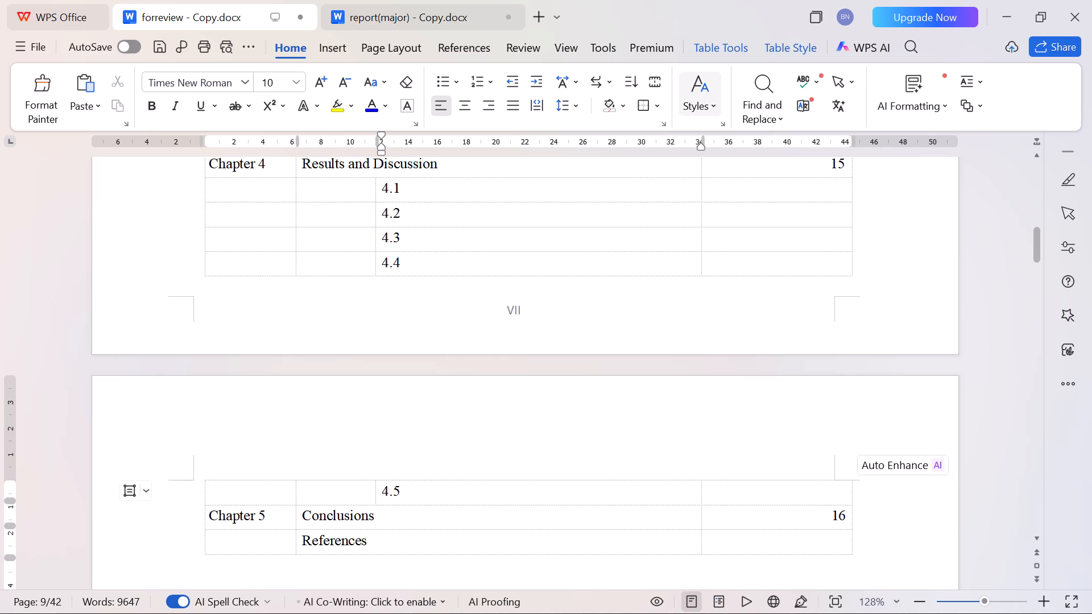
# Add the title "Optimized Route Visualization" after 4.1 from the clipboard history.
pyautogui.scroll(3, 396, 493)
pyautogui.click(439, 323)
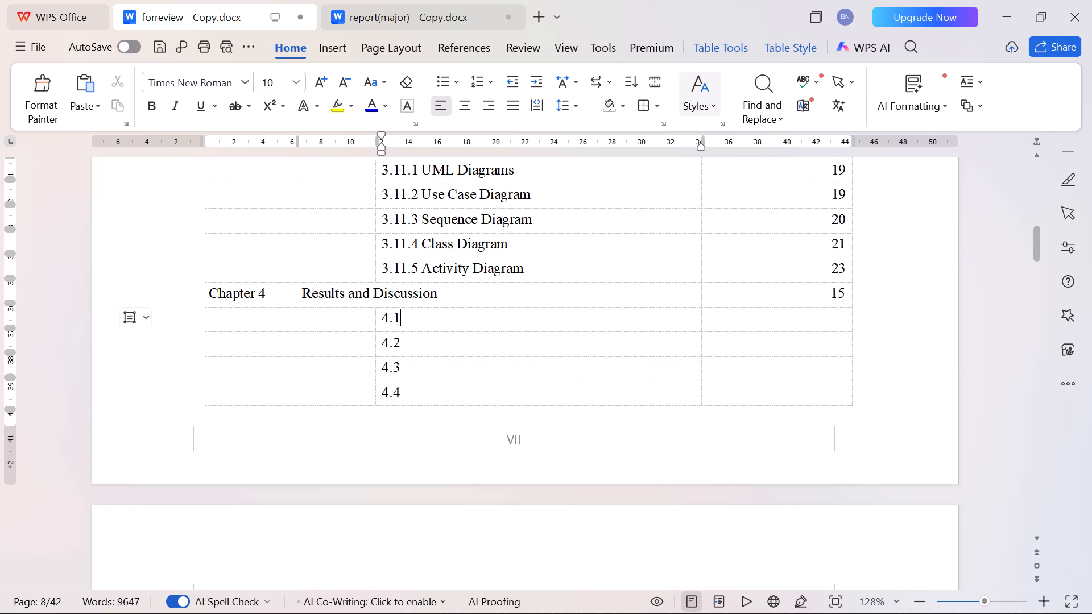
pyautogui.press('space')
pyautogui.press('super+v')
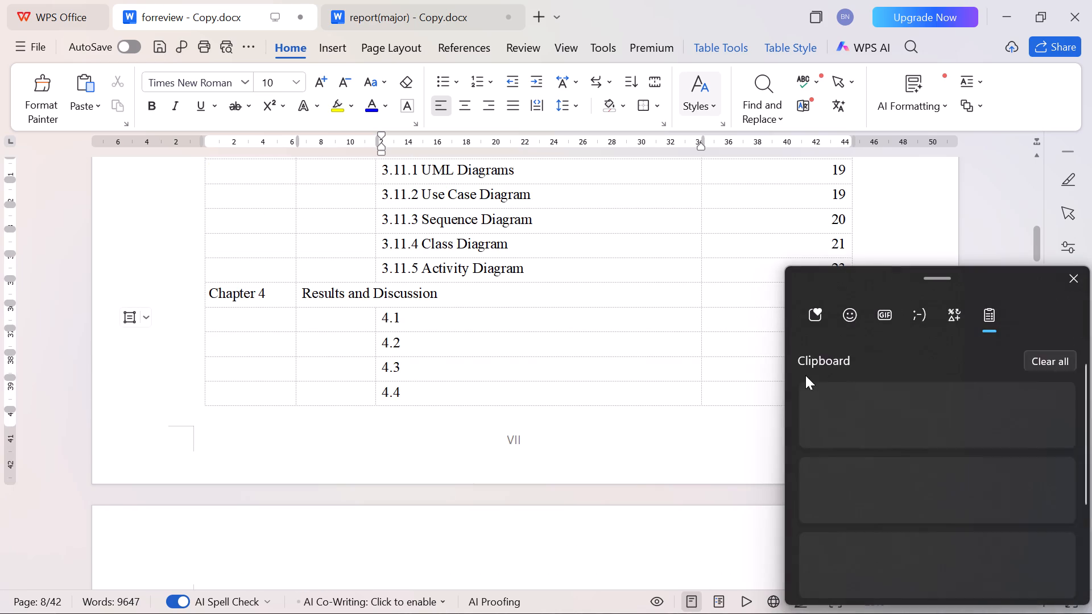
pyautogui.scroll(-6, 946, 468)
pyautogui.click(894, 540)
pyautogui.hotkey('ctrl', 'v')
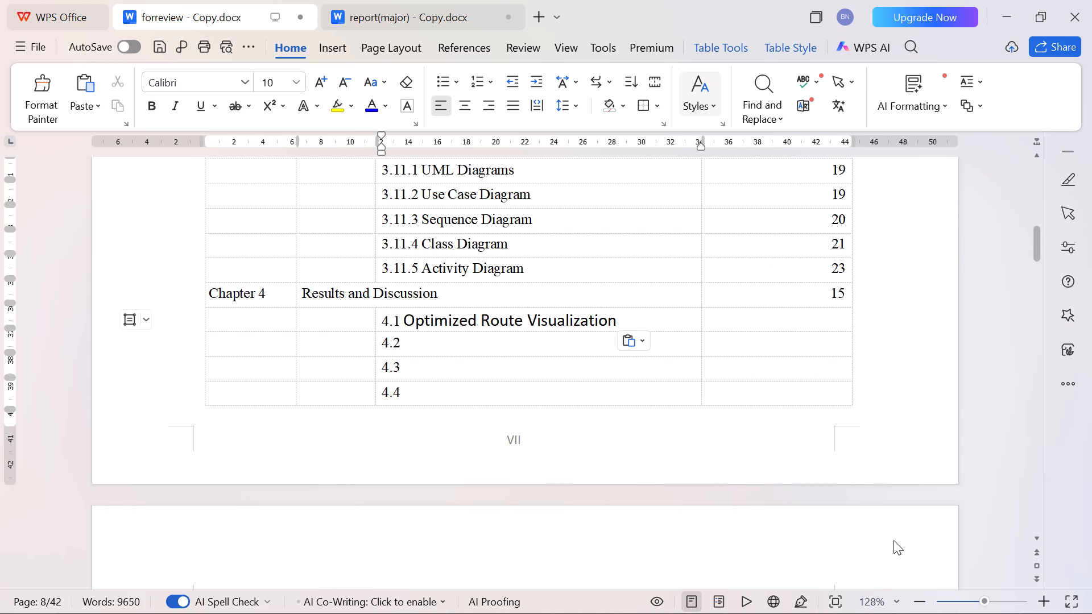
# Format the 4.1 title in Times New Roman, size 10, to match the sub-entries above it.
pyautogui.moveTo(625, 325); pyautogui.dragTo(451, 318)
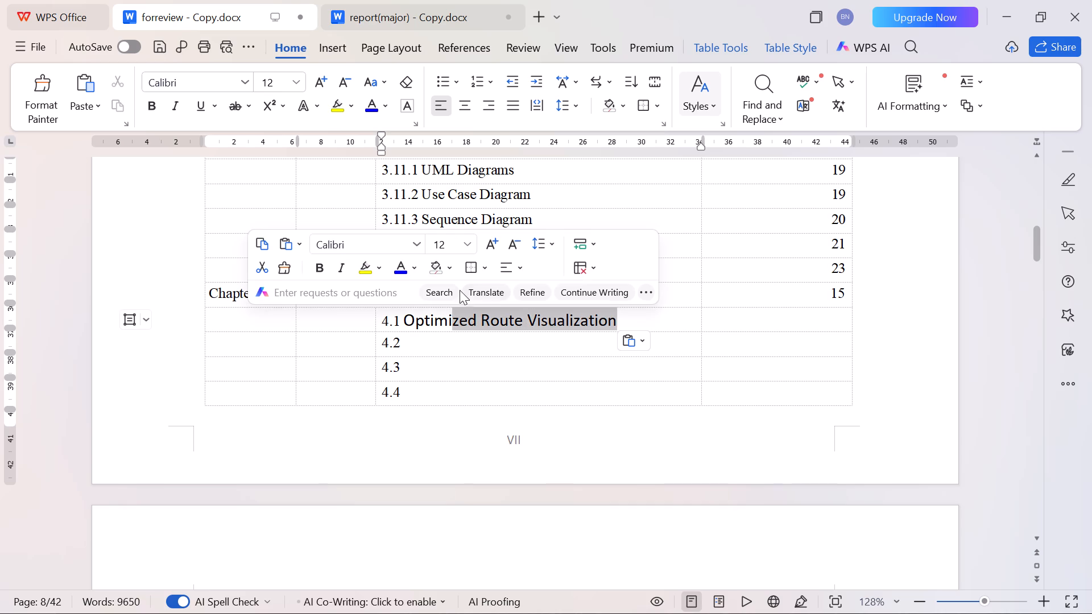
pyautogui.moveTo(533, 215); pyautogui.dragTo(439, 218)
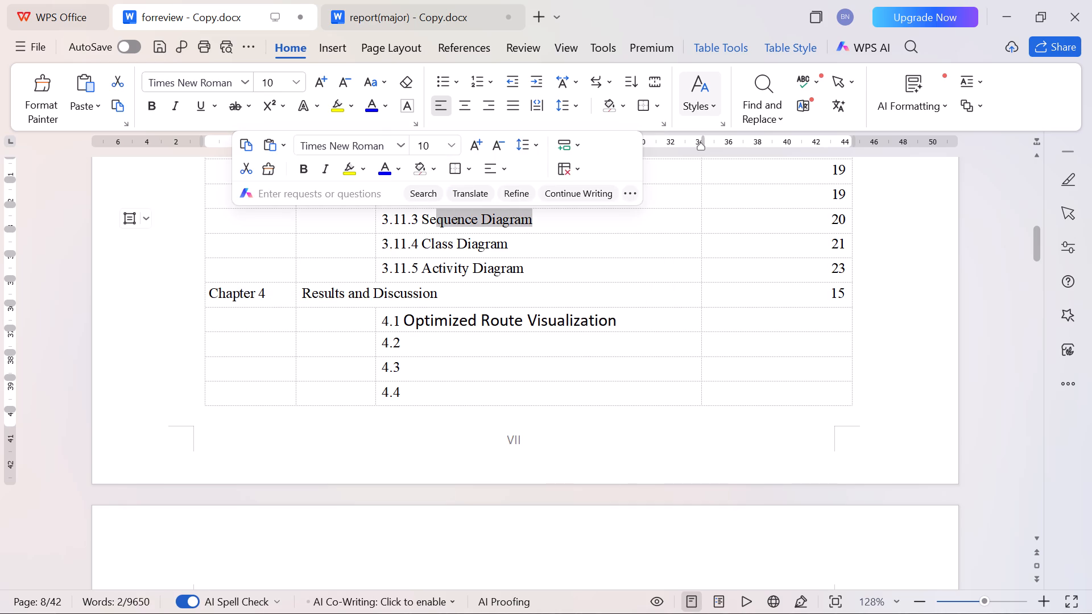
pyautogui.moveTo(626, 321); pyautogui.dragTo(407, 322)
pyautogui.click(407, 248)
pyautogui.click(398, 246)
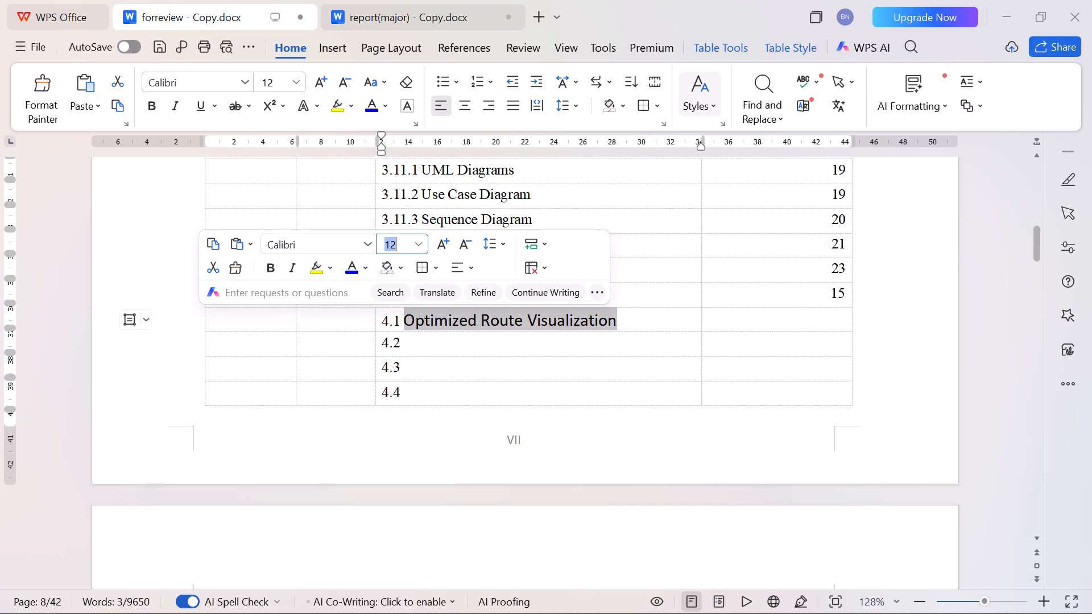
pyautogui.write('10')
pyautogui.press('Return')
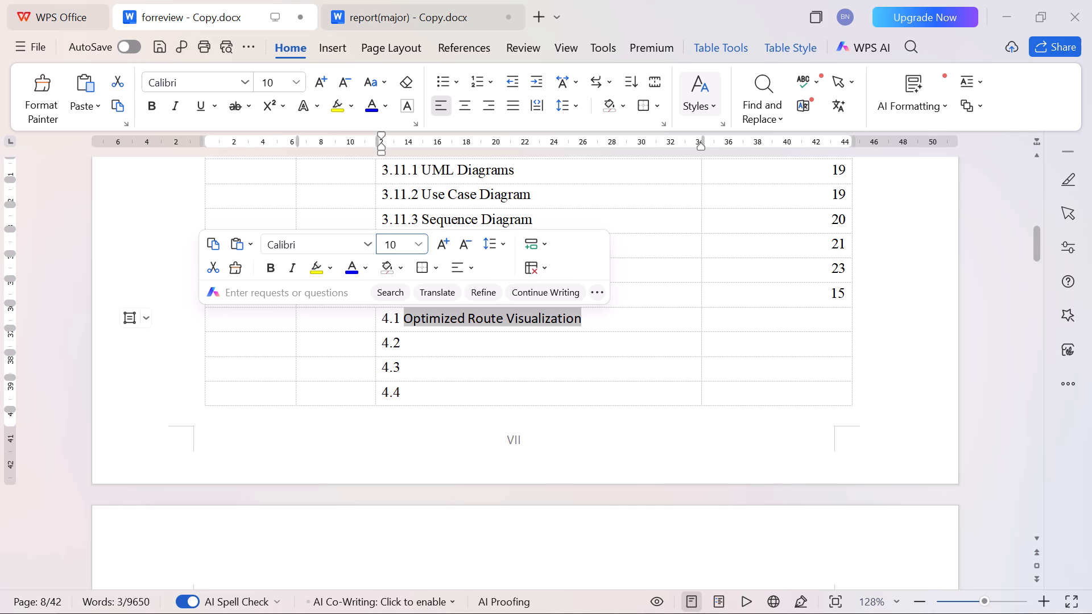
pyautogui.click(334, 247)
pyautogui.write('times')
pyautogui.click(334, 300)
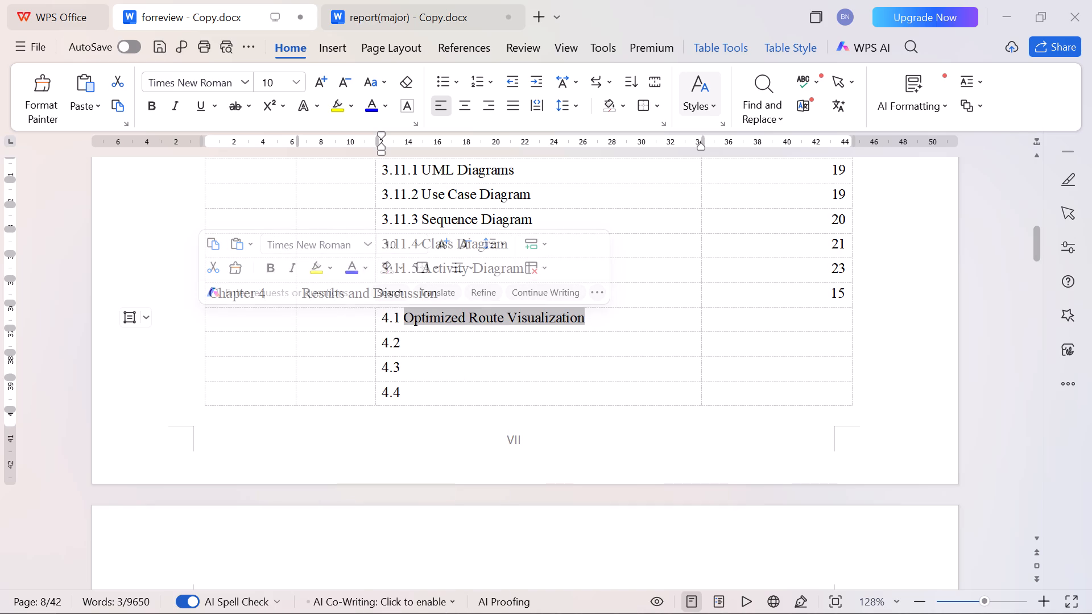
pyautogui.click(452, 345)
pyautogui.moveTo(594, 322); pyautogui.dragTo(395, 315)
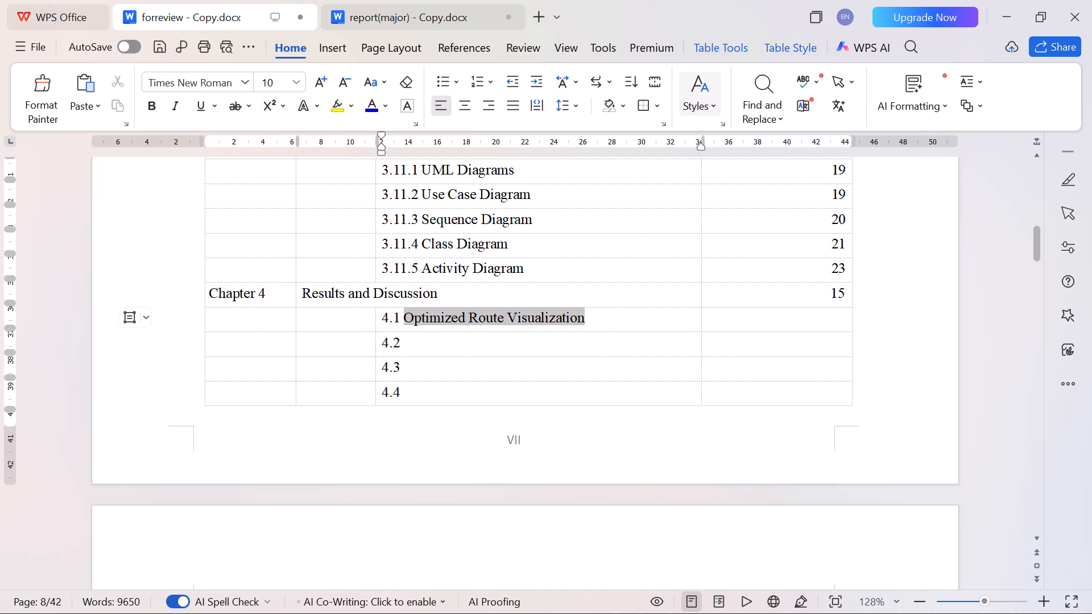
pyautogui.moveTo(395, 315); pyautogui.dragTo(403, 318)
# Add the title "User Interface for Route Optimization" after 4.2 from the clipboard history.
pyautogui.click(423, 349)
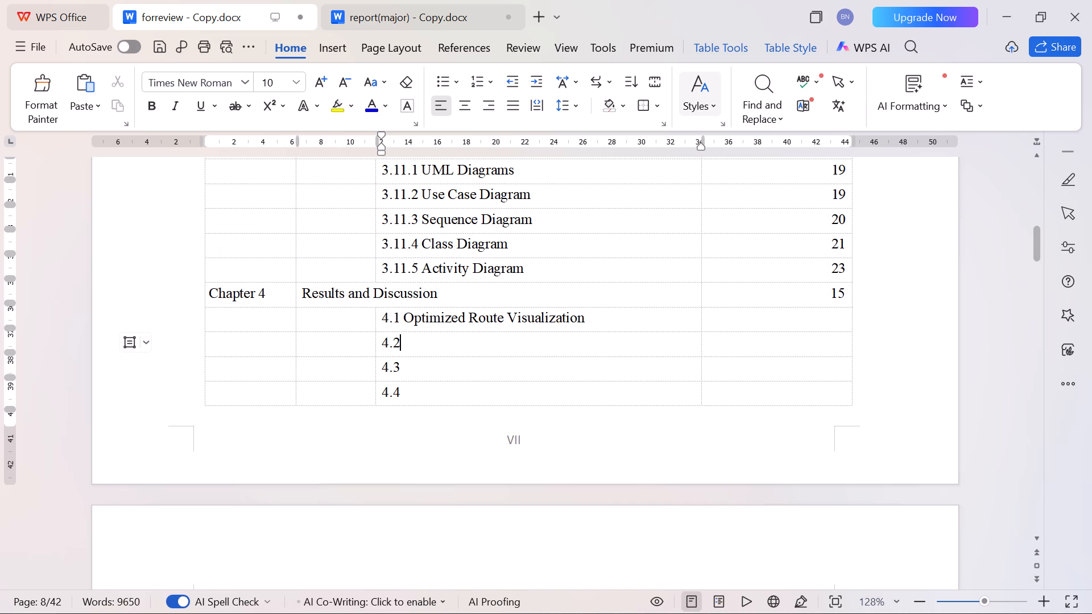
pyautogui.press('space')
pyautogui.press('super+v')
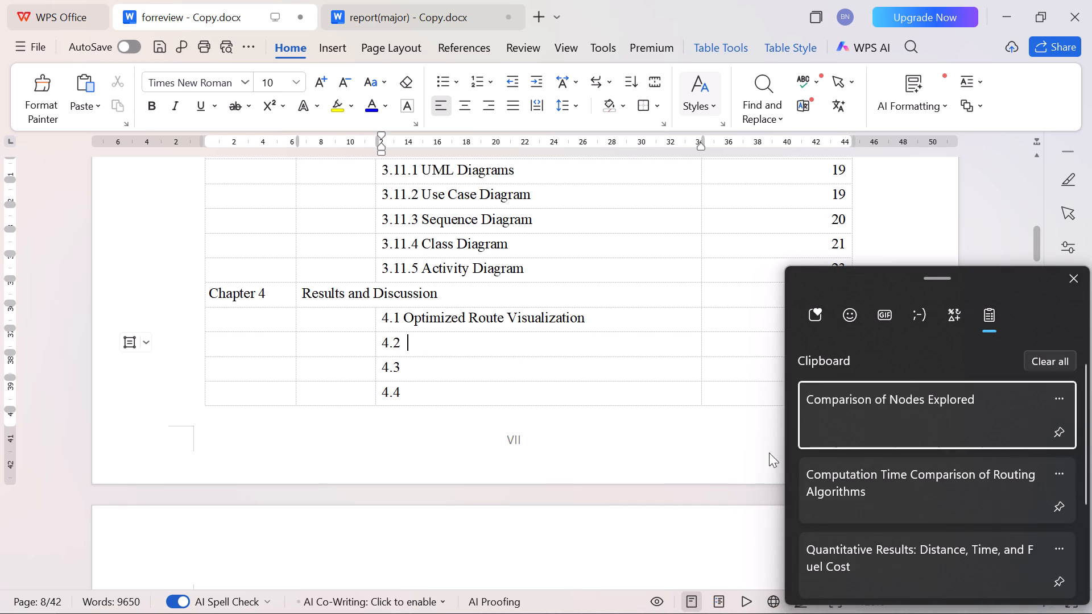
pyautogui.scroll(-9, 897, 520)
pyautogui.click(883, 500)
pyautogui.hotkey('ctrl', 'v')
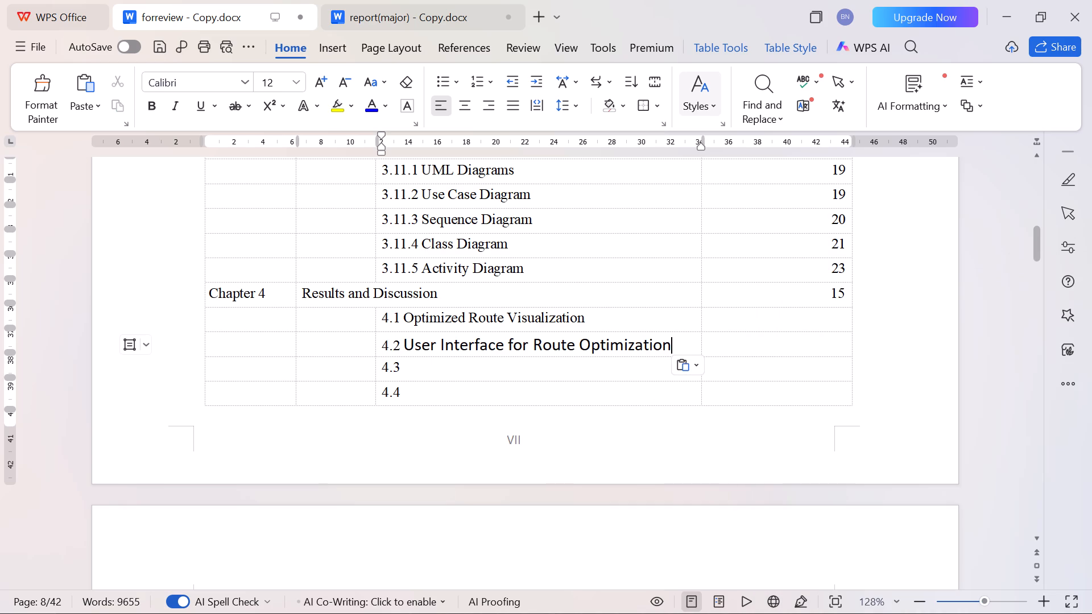
# Add the title "Quantitative Results: Distance, Time, and Fuel Cost" after 4.3 from the clipboard history.
pyautogui.click(457, 371)
pyautogui.press('super+v')
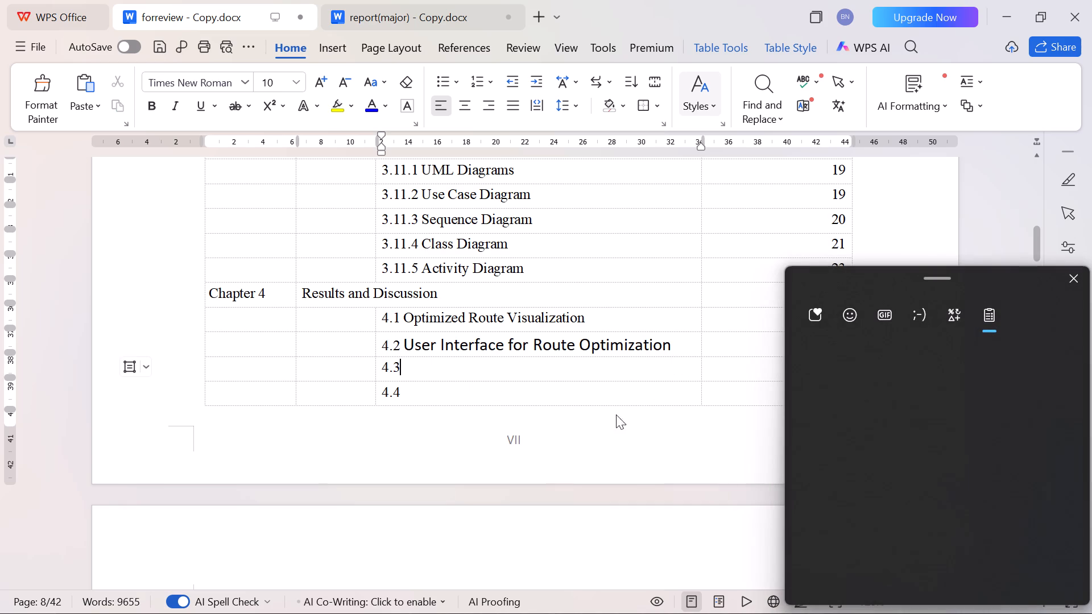
pyautogui.scroll(-5, 882, 486)
pyautogui.scroll(2, 876, 477)
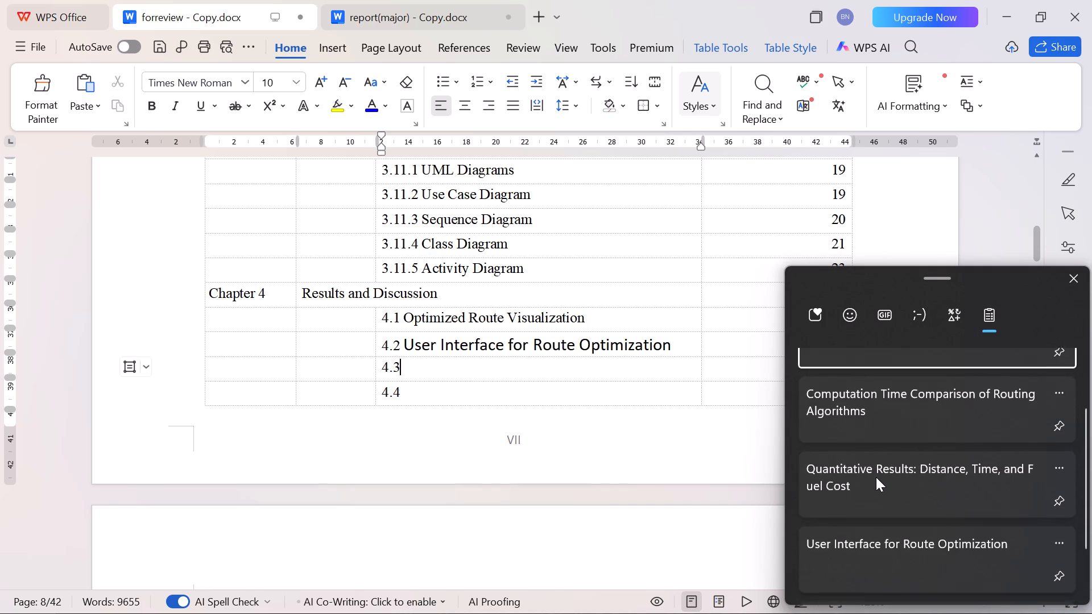
pyautogui.click(876, 477)
pyautogui.hotkey('ctrl', 'v')
# Format the 4.2 and 4.3 entries together in Times New Roman, size 10.
pyautogui.moveTo(450, 392); pyautogui.dragTo(407, 352)
pyautogui.click(499, 301)
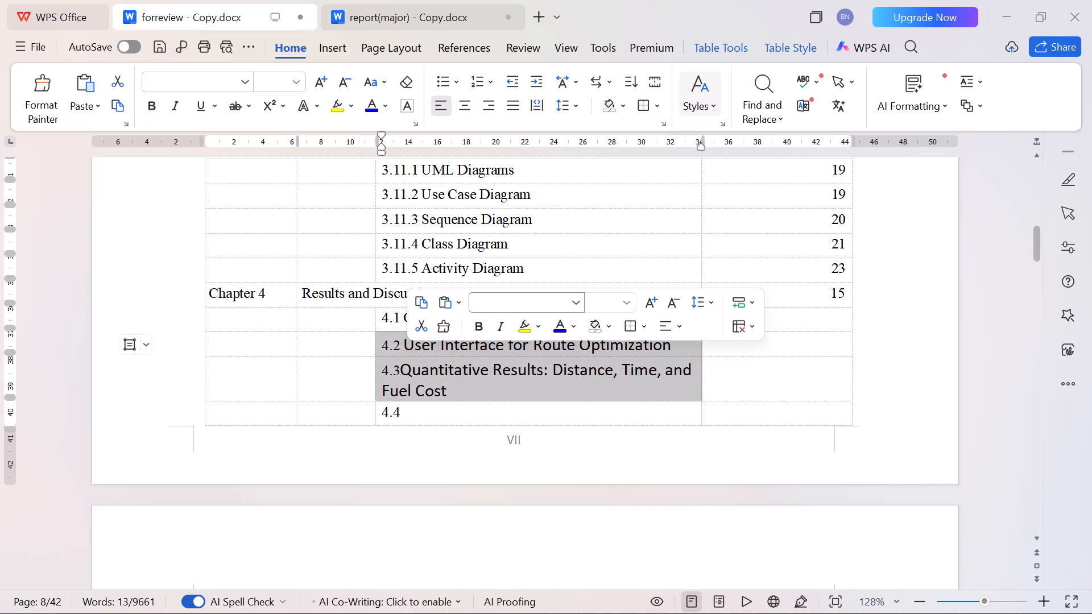
pyautogui.write('times')
pyautogui.press('Down')
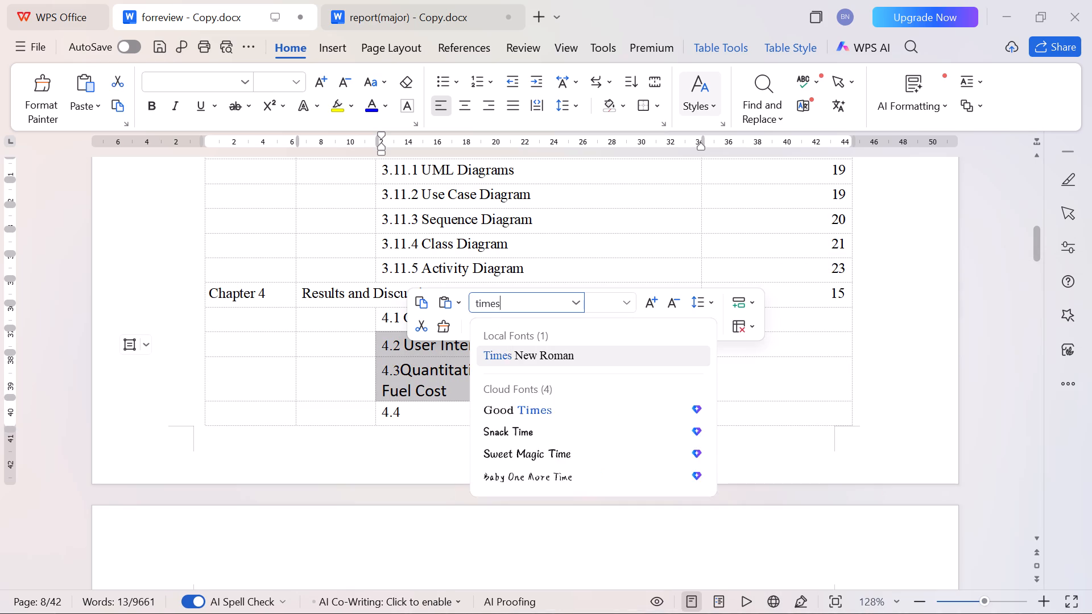
pyautogui.press('Return')
pyautogui.click(598, 297)
pyautogui.write('10')
pyautogui.press('Return')
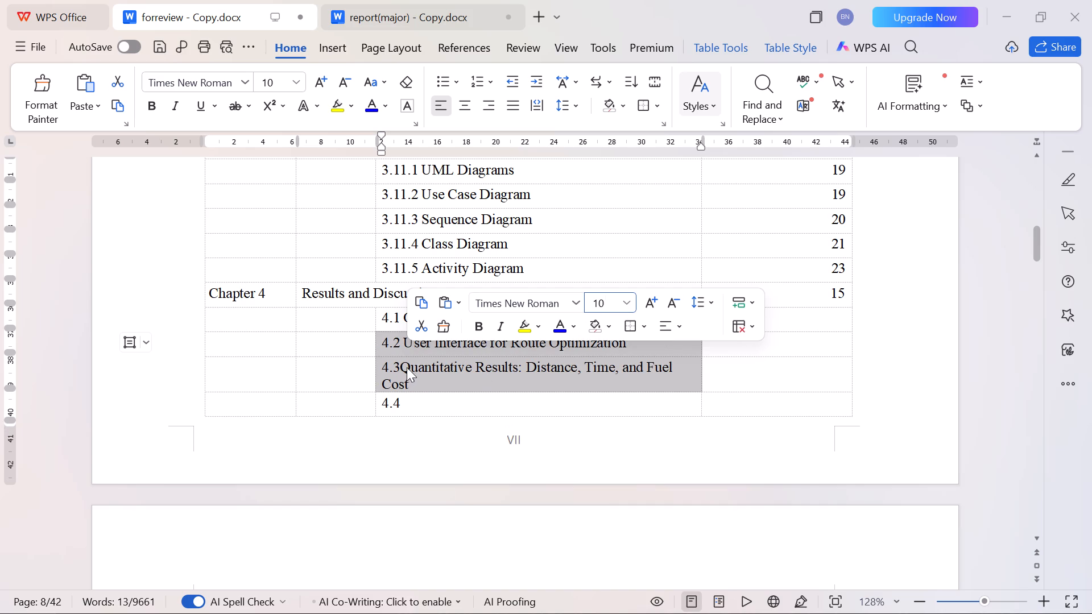
# Insert a space between the number 4.3 and its title.
pyautogui.click(403, 367)
pyautogui.press('space')
# Add the title "Computation Time Comparison of Routing Algorithms" after 4.4 from the clipboard history, separated by a space.
pyautogui.click(416, 401)
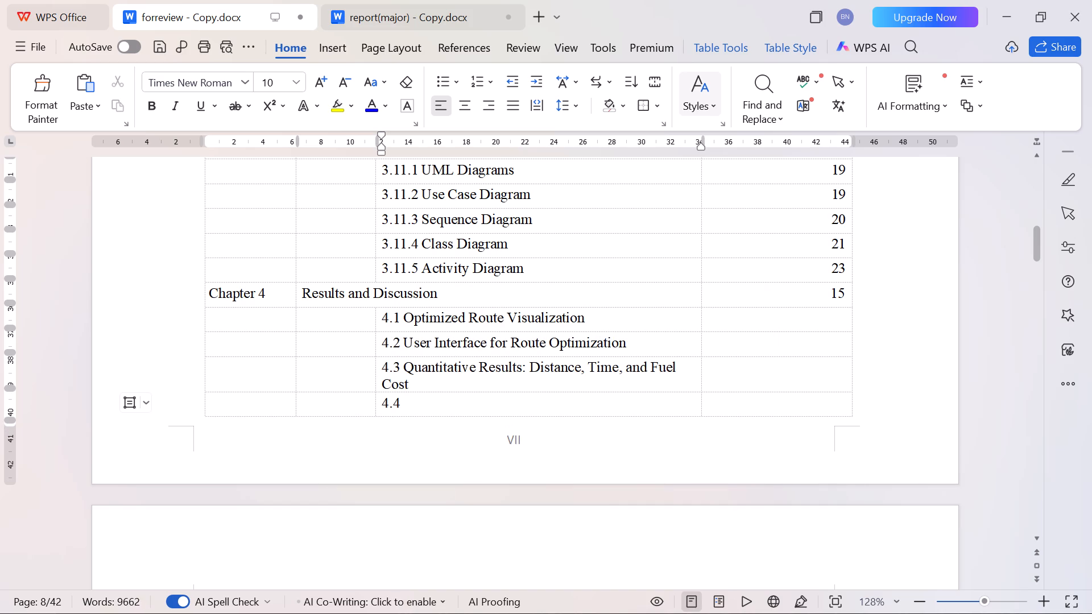
pyautogui.press('space')
pyautogui.press('super+v')
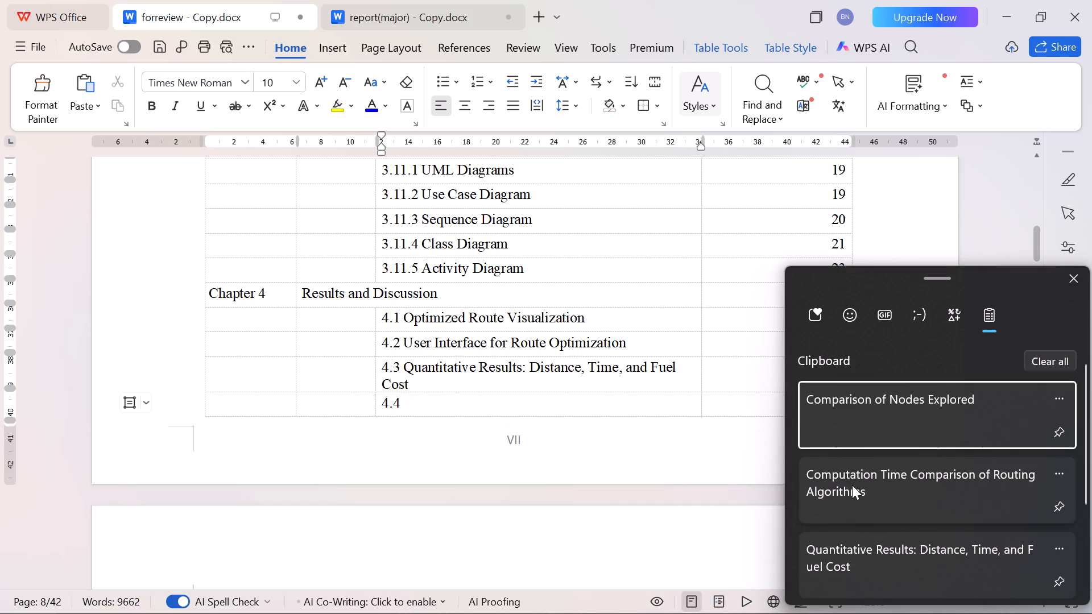
pyautogui.scroll(3, 852, 485)
pyautogui.click(852, 485)
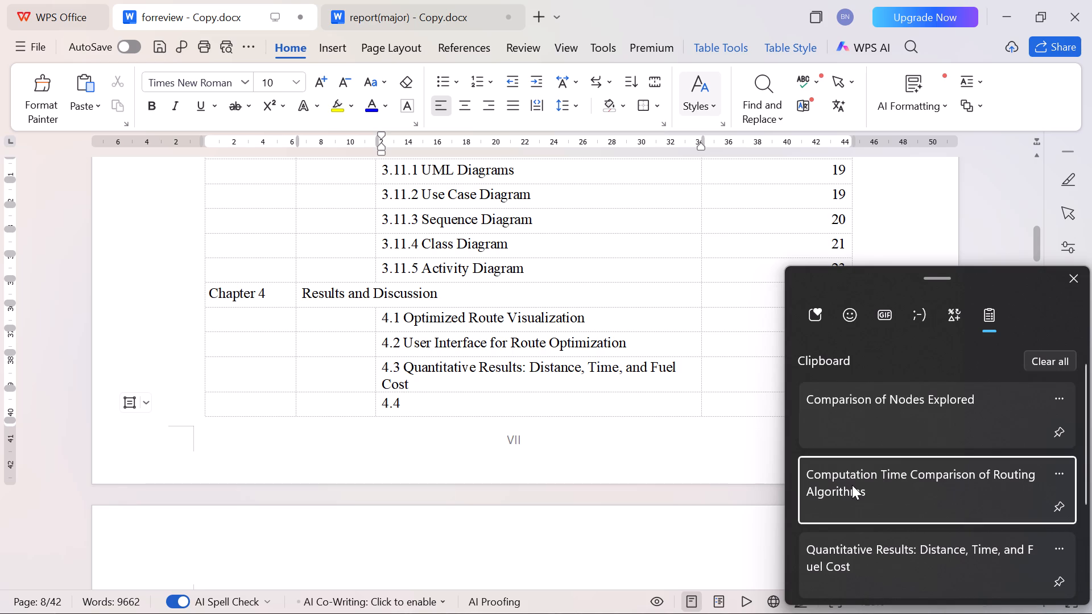
pyautogui.hotkey('ctrl', 'v')
# Format the title of entry 4.4 in Times New Roman, size 10.
pyautogui.scroll(-2, 644, 487)
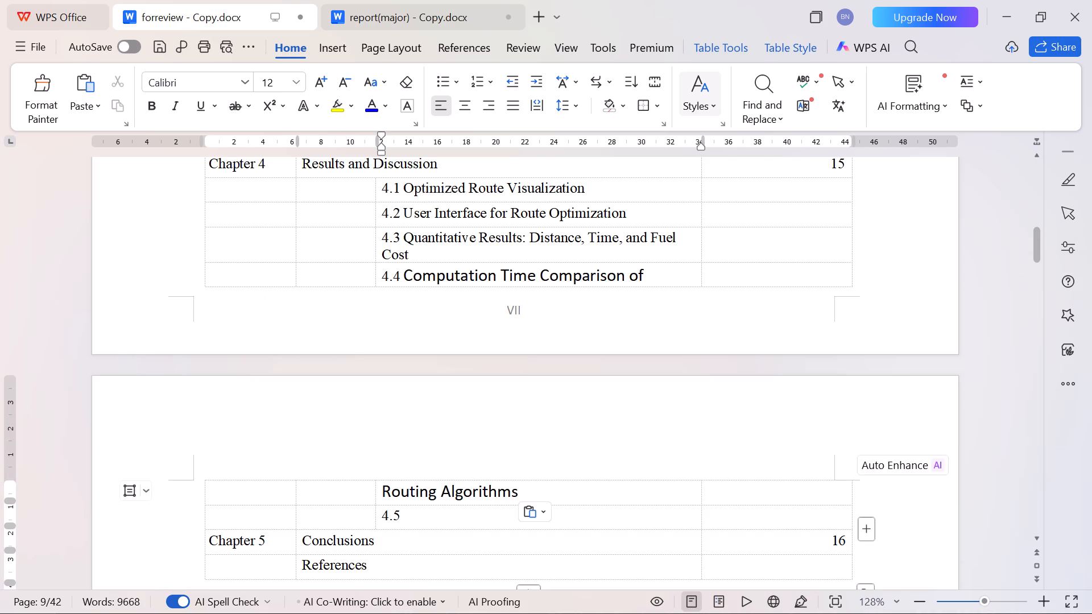
pyautogui.moveTo(526, 493); pyautogui.dragTo(402, 279)
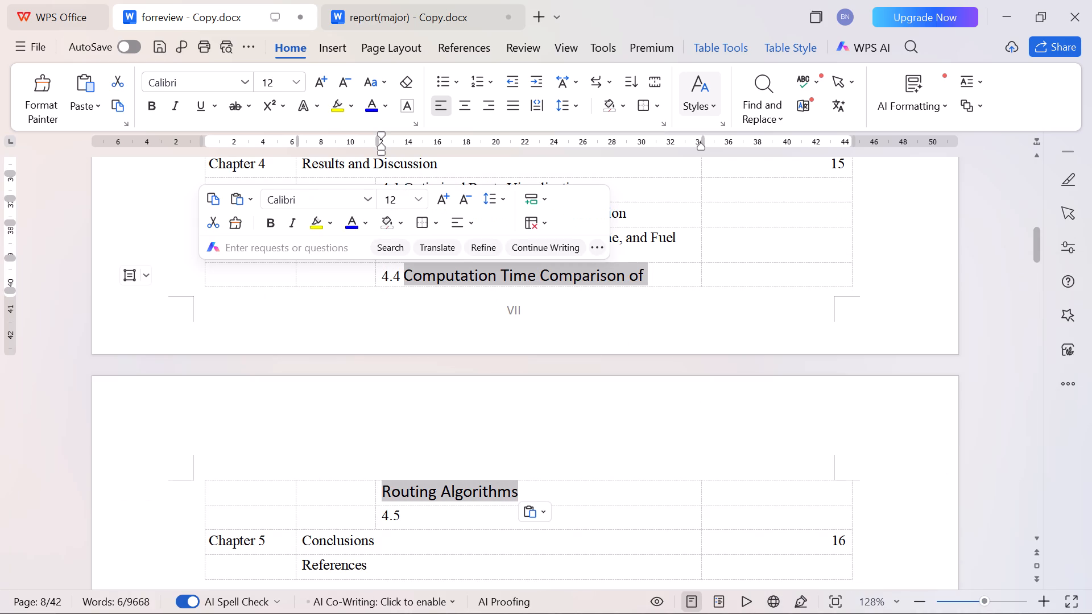
pyautogui.click(333, 199)
pyautogui.write('times')
pyautogui.press('Down')
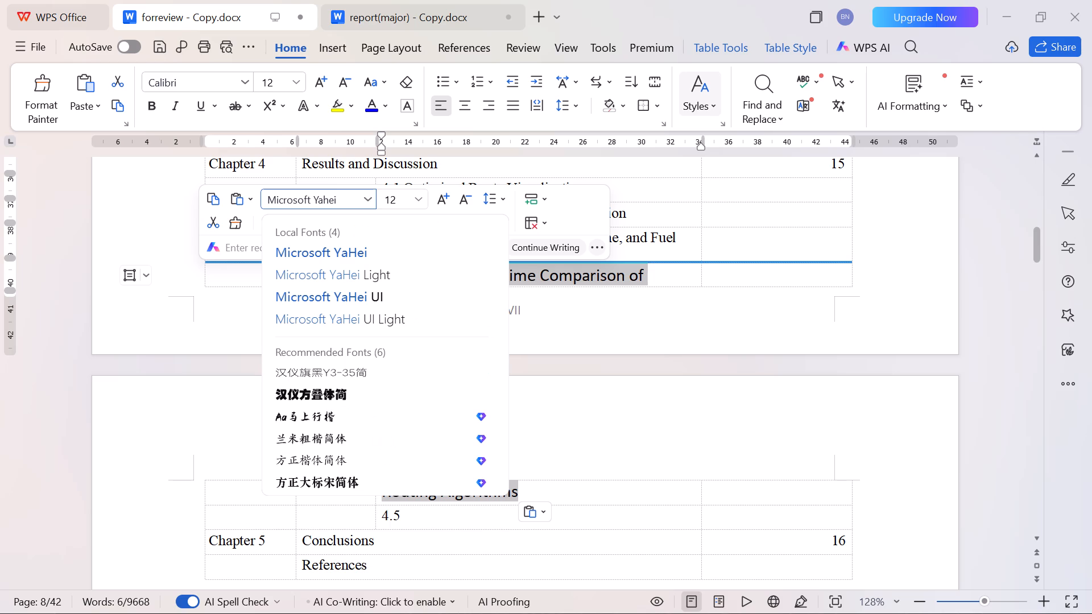
pyautogui.hotkey('ctrl', 'BackSpace')
pyautogui.hotkey('ctrl', 'BackSpace')
pyautogui.write('times')
pyautogui.press('Down')
pyautogui.press('Return')
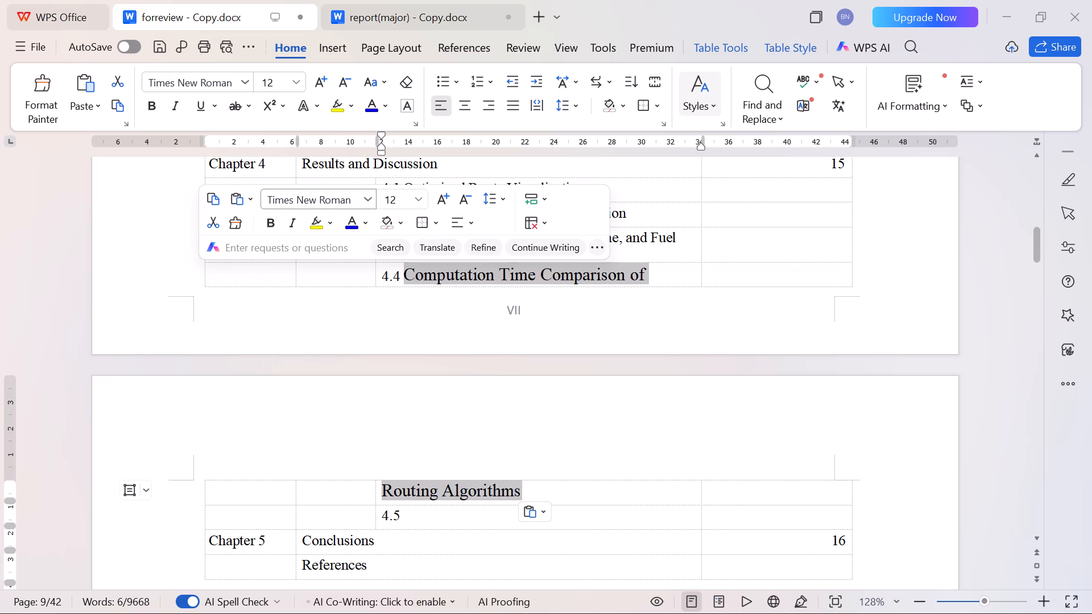
pyautogui.click(403, 200)
pyautogui.write('10')
pyautogui.press('Return')
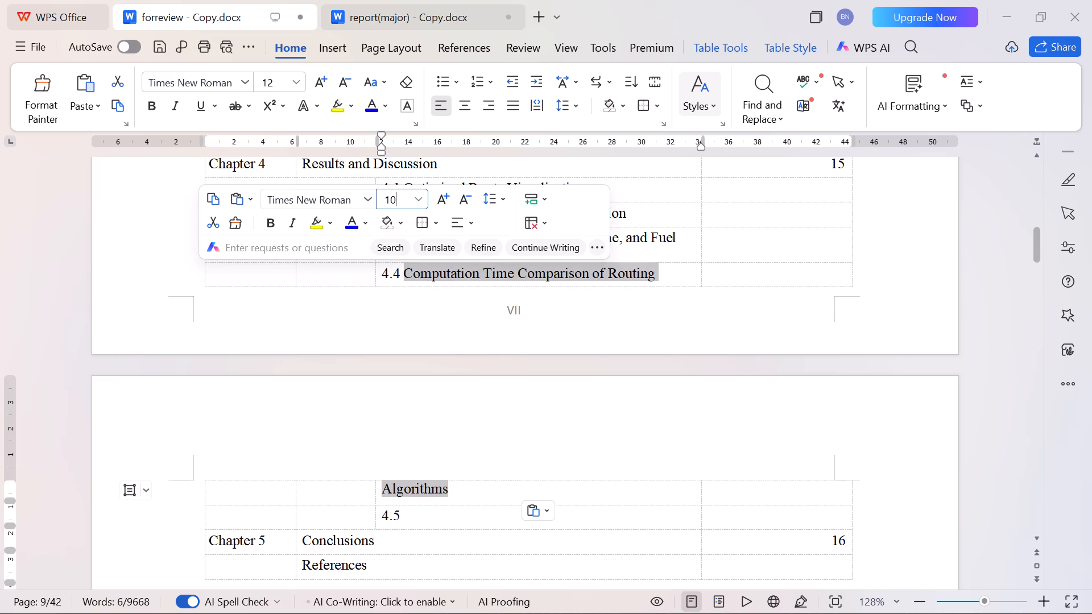
pyautogui.click(665, 276)
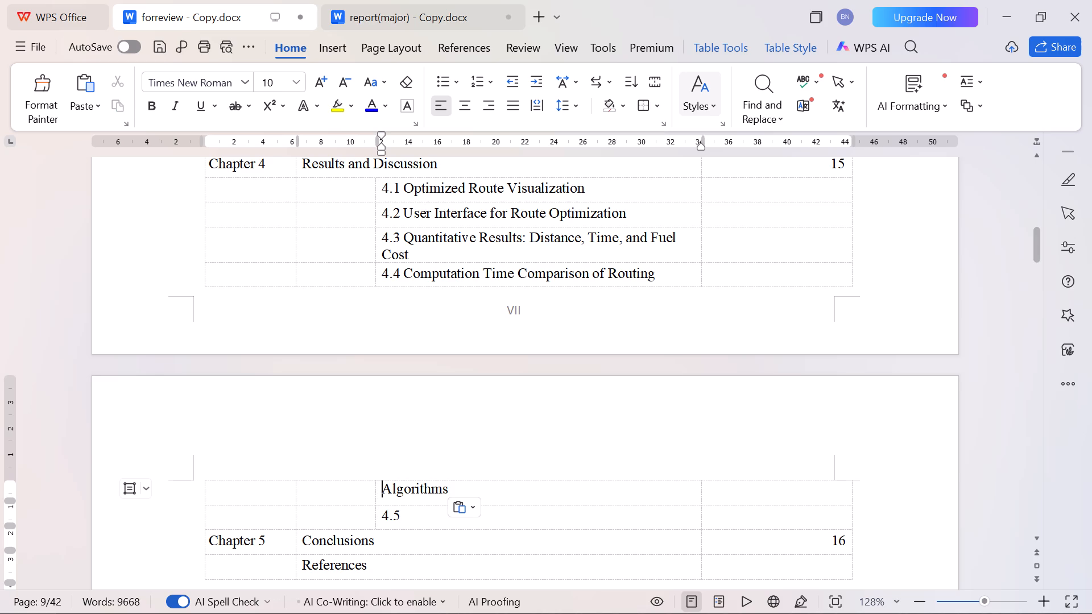
# Add the title "Comparison of Nodes Explored" after 4.5 from the clipboard history.
pyautogui.scroll(3, 629, 320)
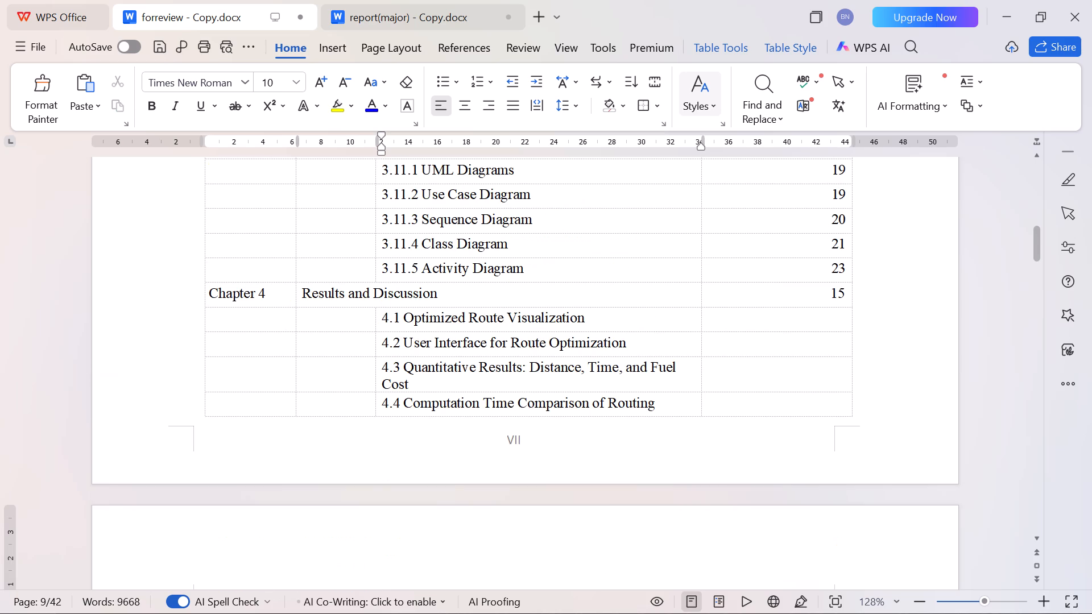
pyautogui.scroll(3, 629, 320)
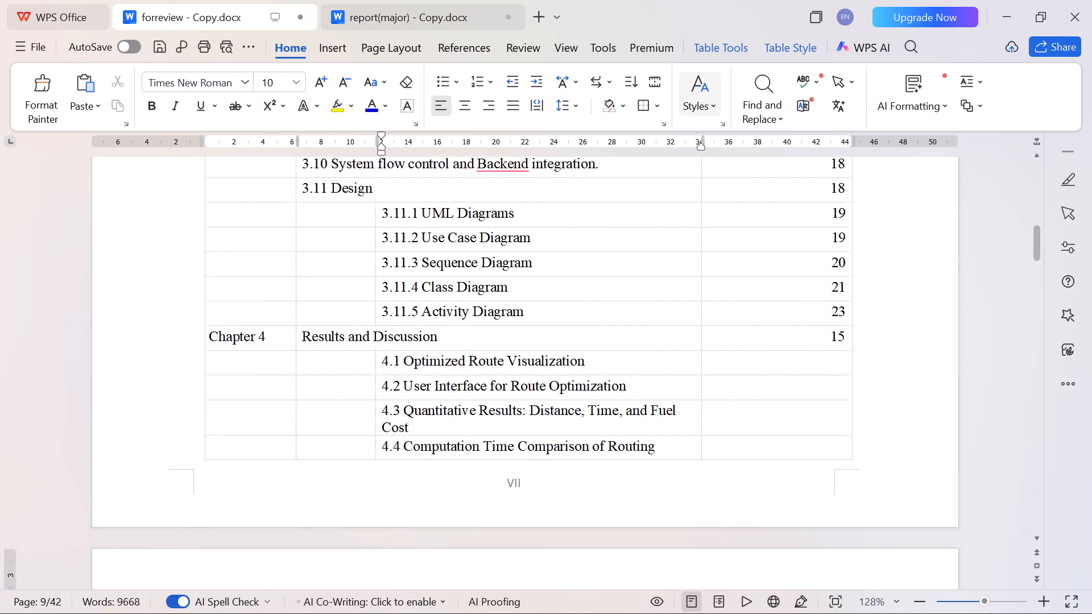
pyautogui.scroll(-7, 629, 320)
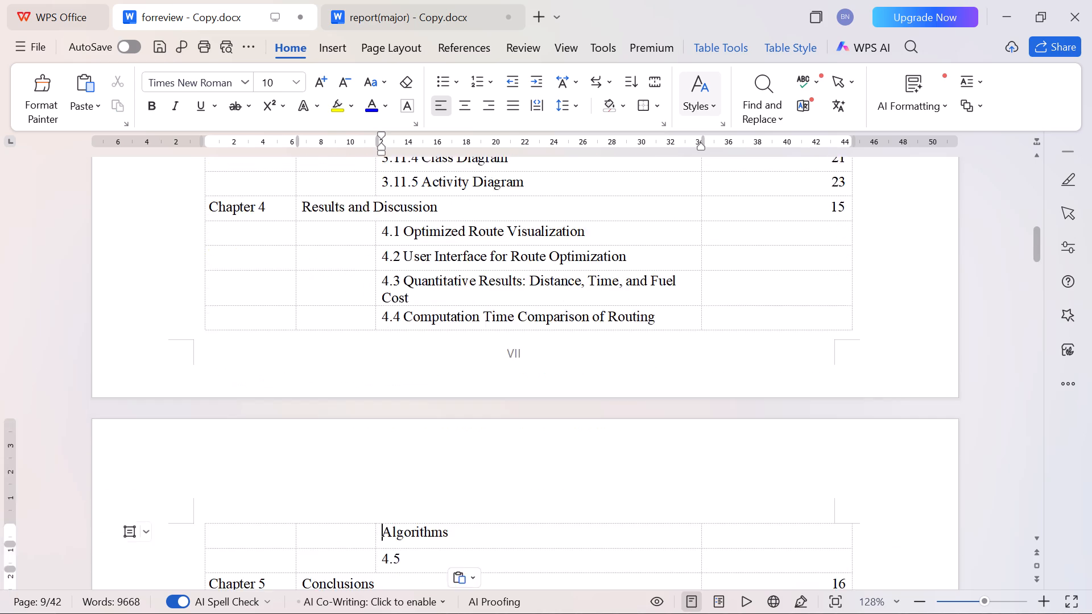
pyautogui.scroll(-1, 629, 320)
pyautogui.click(415, 428)
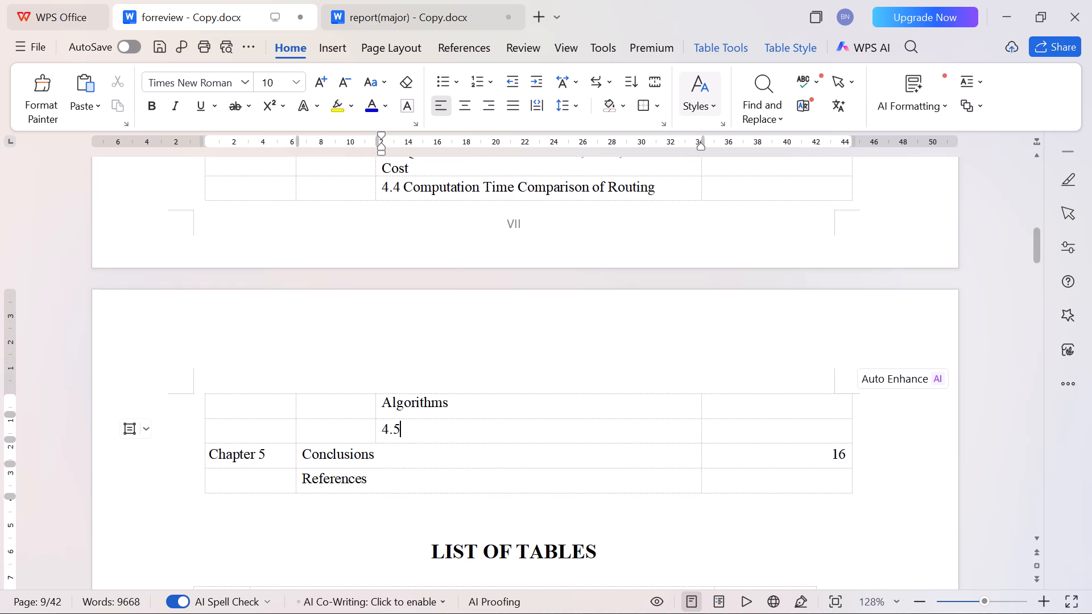
pyautogui.press('super+v')
pyautogui.click(872, 420)
pyautogui.hotkey('ctrl', 'v')
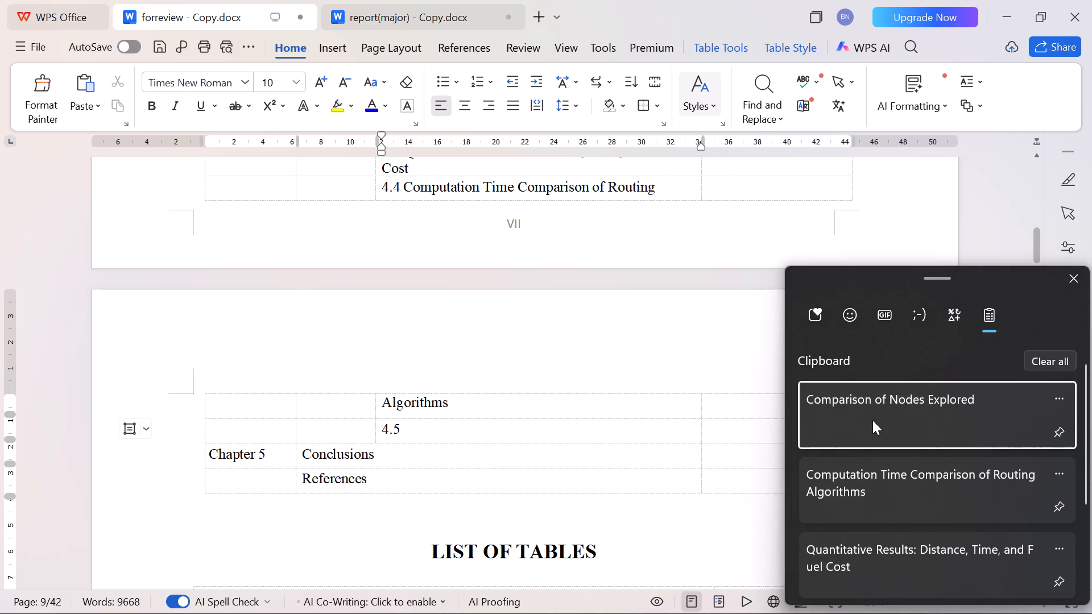
# Format the title of entry 4.5 in Times New Roman, size 10.
pyautogui.moveTo(617, 426); pyautogui.dragTo(399, 433)
pyautogui.click(331, 358)
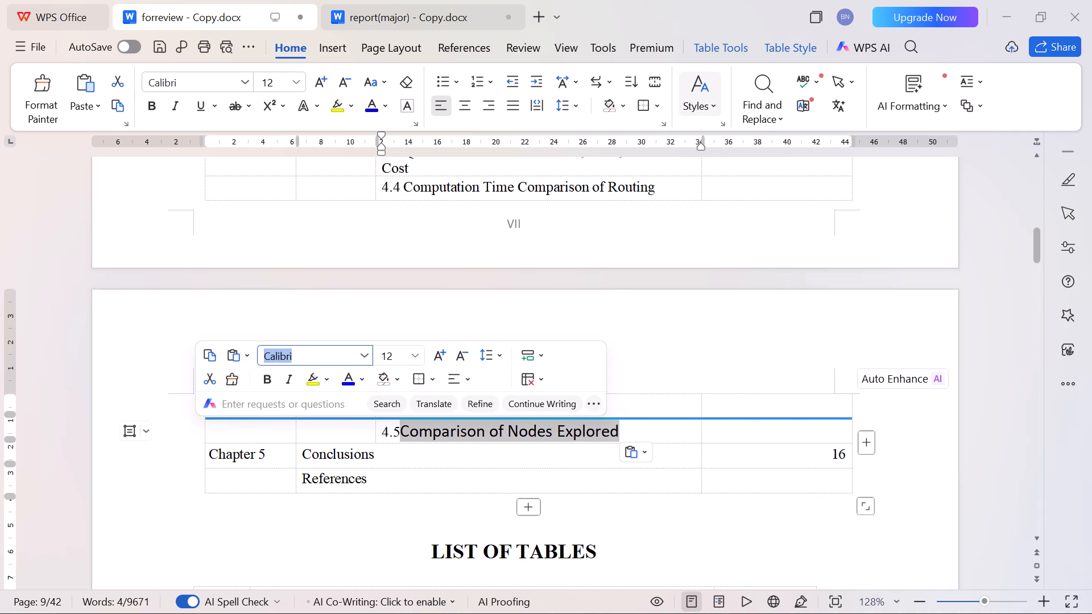
pyautogui.write('times')
pyautogui.press('Down')
pyautogui.press('Return')
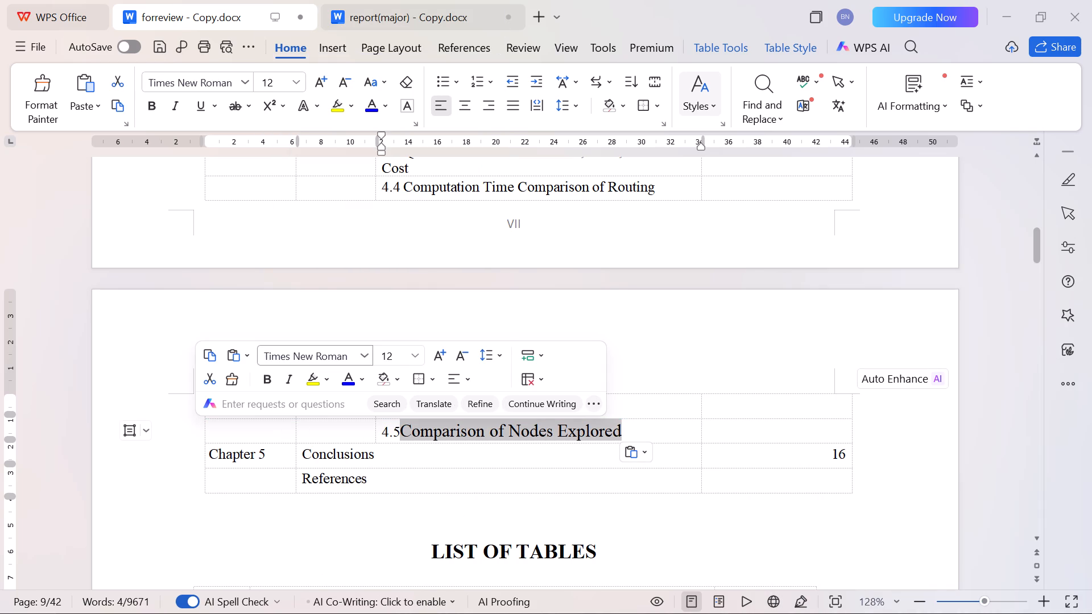
pyautogui.click(394, 360)
pyautogui.write('10')
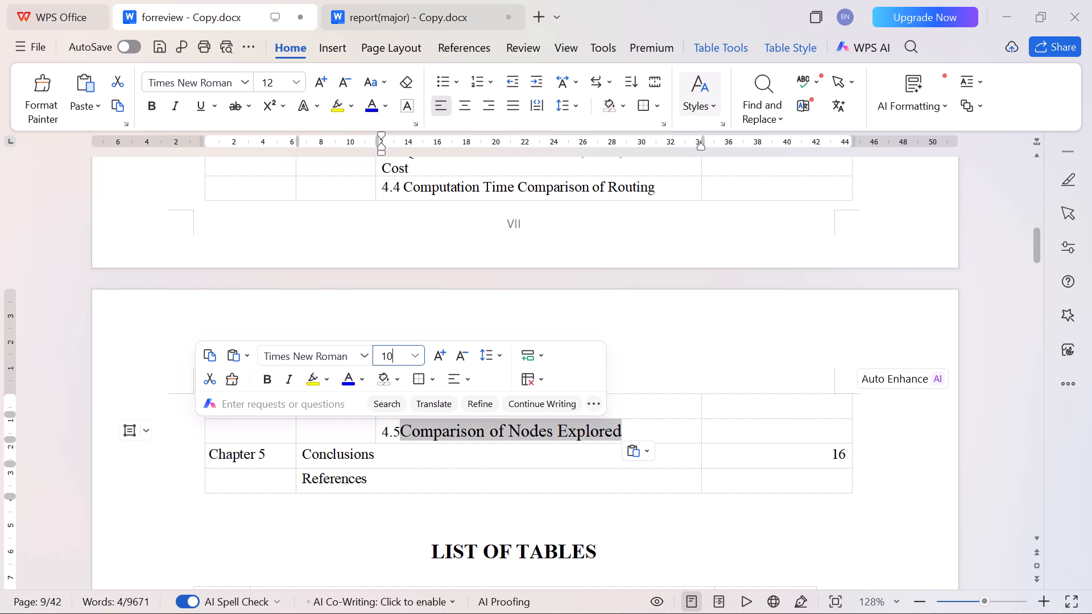
pyautogui.press('Return')
# Insert a space between the number 4.5 and its title.
pyautogui.click(399, 434)
pyautogui.press('space')
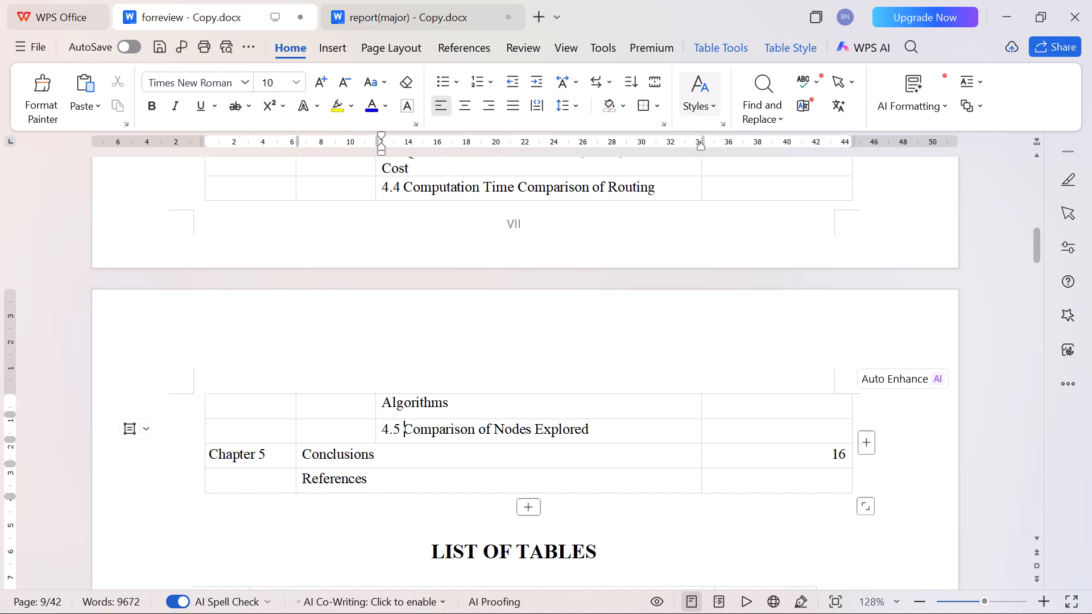
# Insert blank lines between the contents table and the LIST OF TABLES heading until the heading moves to the following page.
pyautogui.scroll(-2, 563, 497)
pyautogui.click(562, 446)
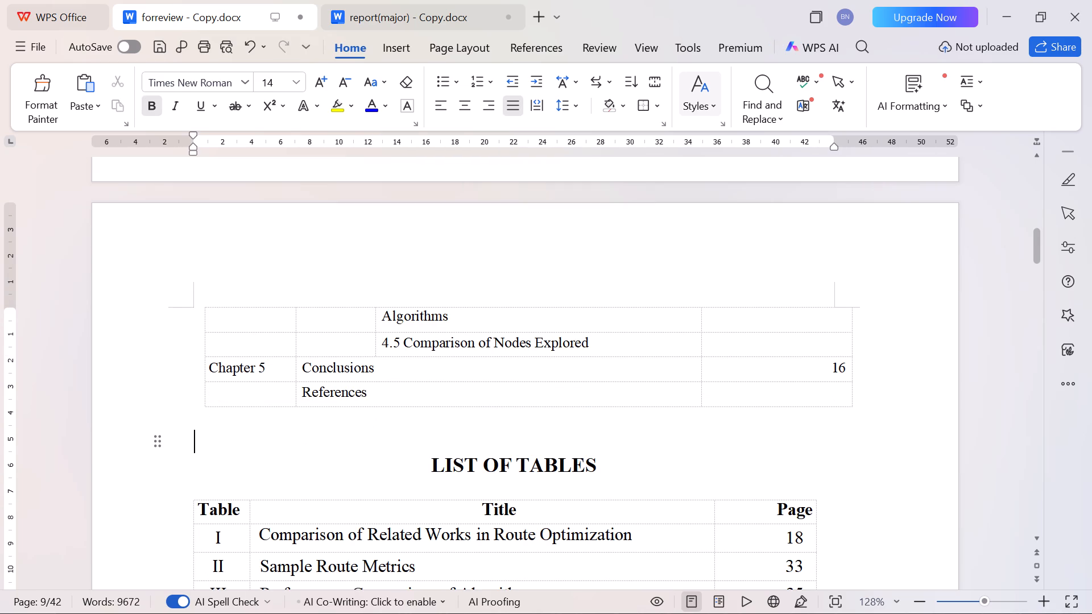
pyautogui.press('Return')
pyautogui.press('Return')
pyautogui.press('Return')
pyautogui.press('Return')
pyautogui.press('Return')
pyautogui.press('Return')
pyautogui.press('Return')
pyautogui.press('Return')
pyautogui.press('Return')
pyautogui.press('Return')
pyautogui.press('Return')
pyautogui.press('Return')
pyautogui.press('Return')
pyautogui.press('Return')
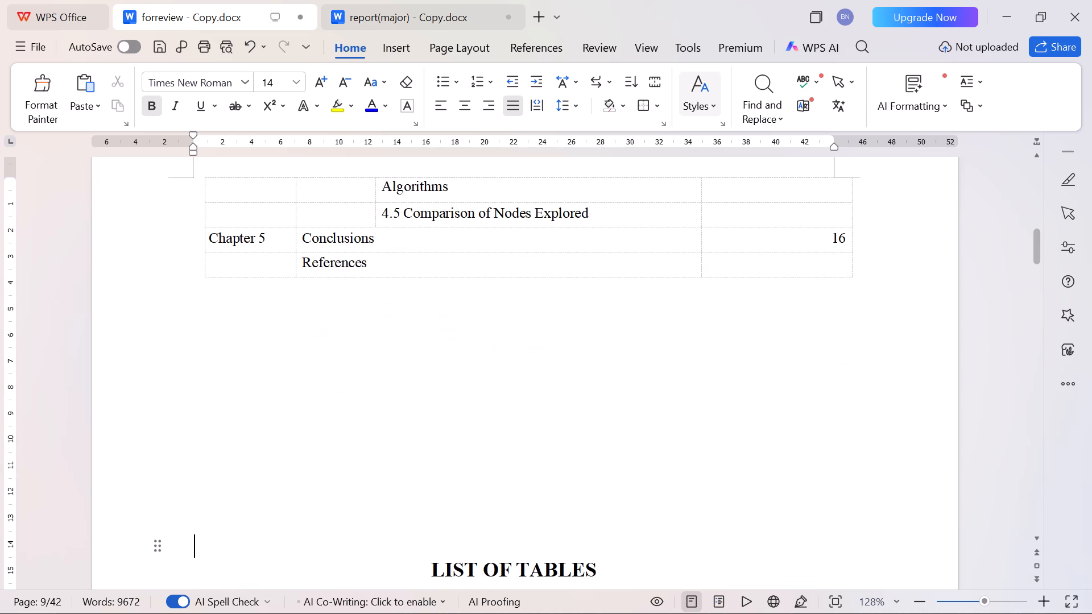
pyautogui.scroll(-2, 565, 445)
pyautogui.press('Return')
pyautogui.press('Return')
pyautogui.press('Return')
pyautogui.press('Return')
pyautogui.press('Return')
pyautogui.press('Return')
pyautogui.press('Return')
pyautogui.press('Return')
pyautogui.press('Return')
pyautogui.press('Return')
pyautogui.press('Return')
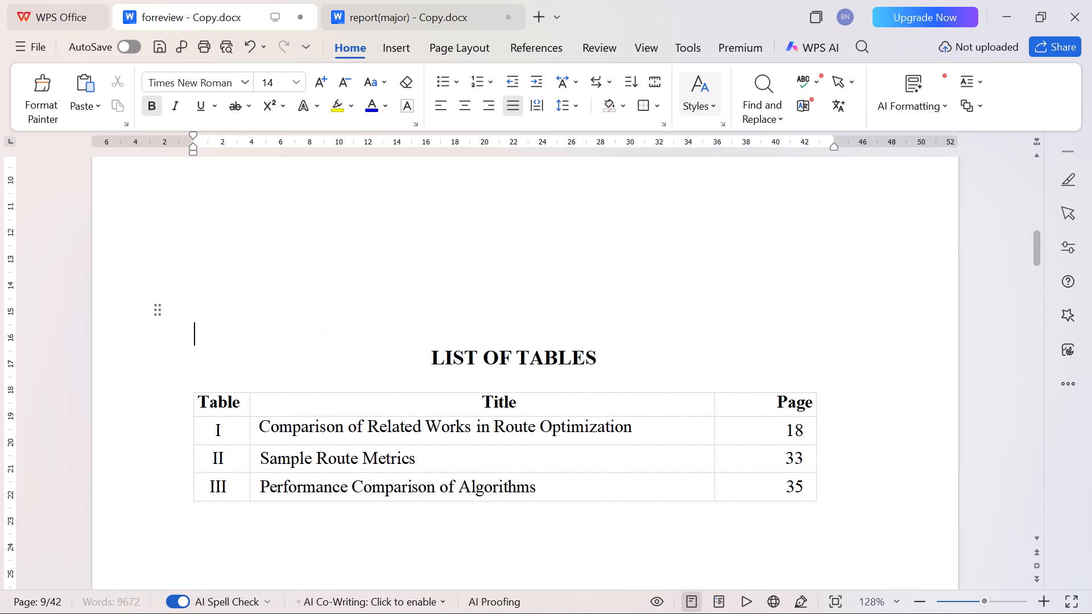
pyautogui.scroll(-3, 565, 445)
pyautogui.press('Return')
pyautogui.press('Return')
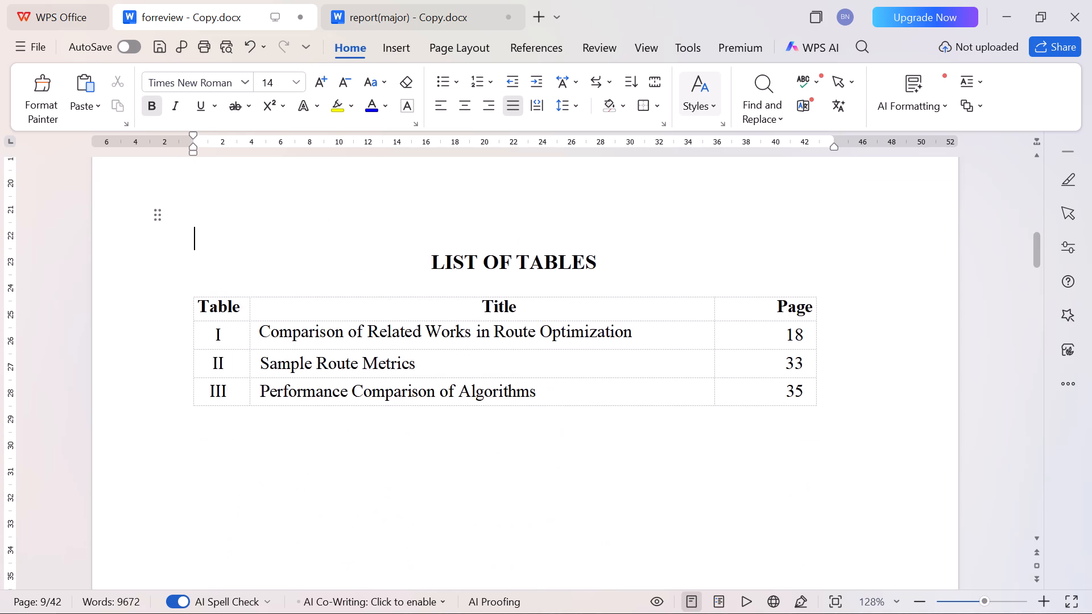
pyautogui.press('Return')
pyautogui.press('Return')
pyautogui.press('Return')
pyautogui.press('Return')
pyautogui.press('Return')
pyautogui.press('Return')
pyautogui.press('Return')
pyautogui.press('Return')
pyautogui.press('Return')
pyautogui.press('Return')
pyautogui.press('Return')
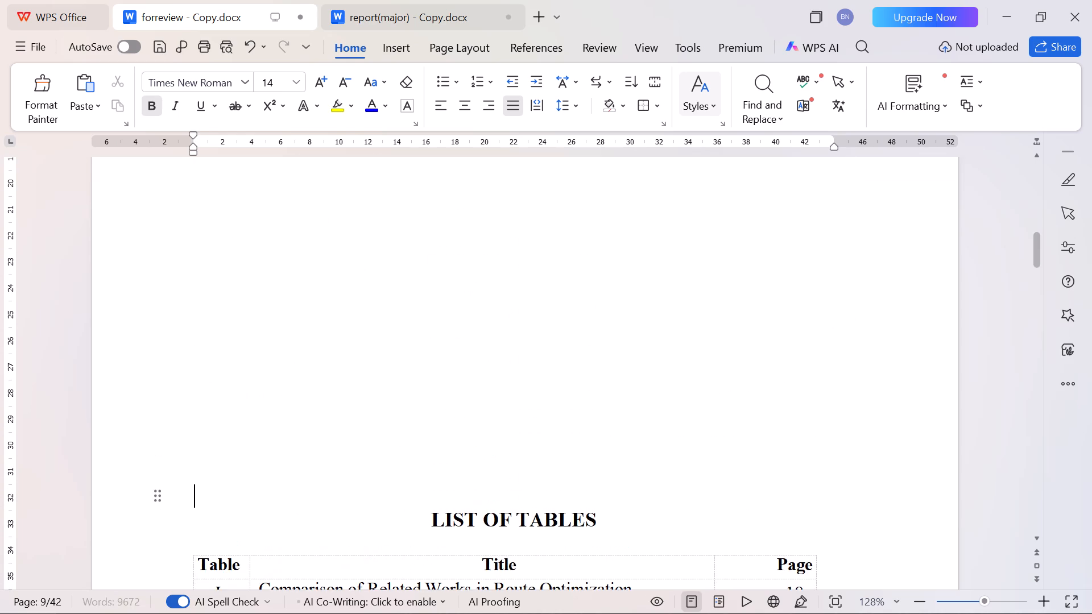
pyautogui.scroll(-2, 565, 445)
pyautogui.press('Return')
pyautogui.press('Return')
pyautogui.press('Return')
pyautogui.press('Return')
pyautogui.press('Return')
pyautogui.press('Return')
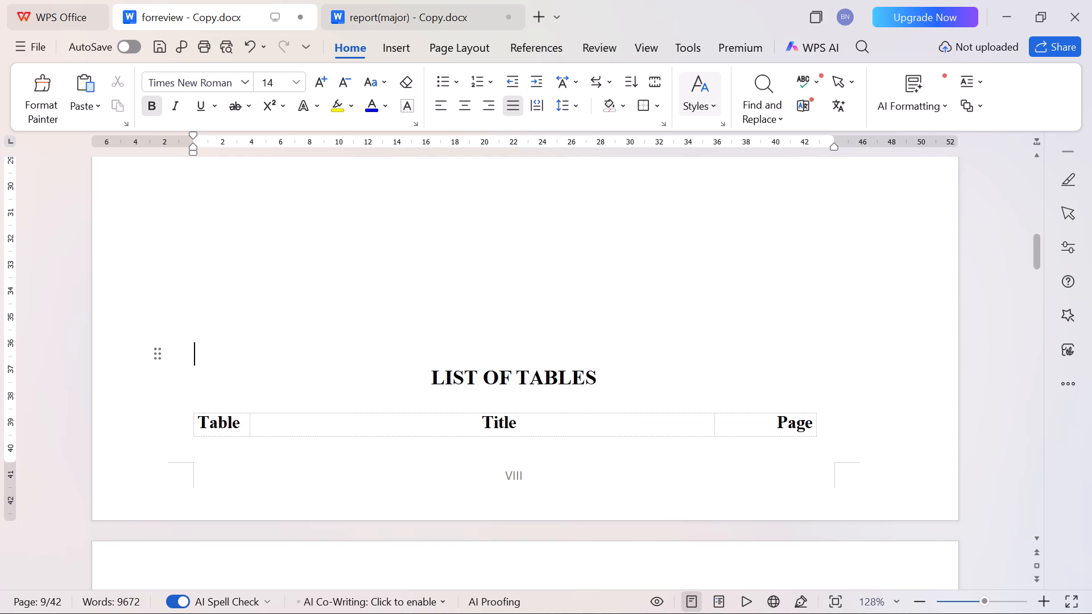
pyautogui.press('Return')
pyautogui.press('Return')
pyautogui.press('Return')
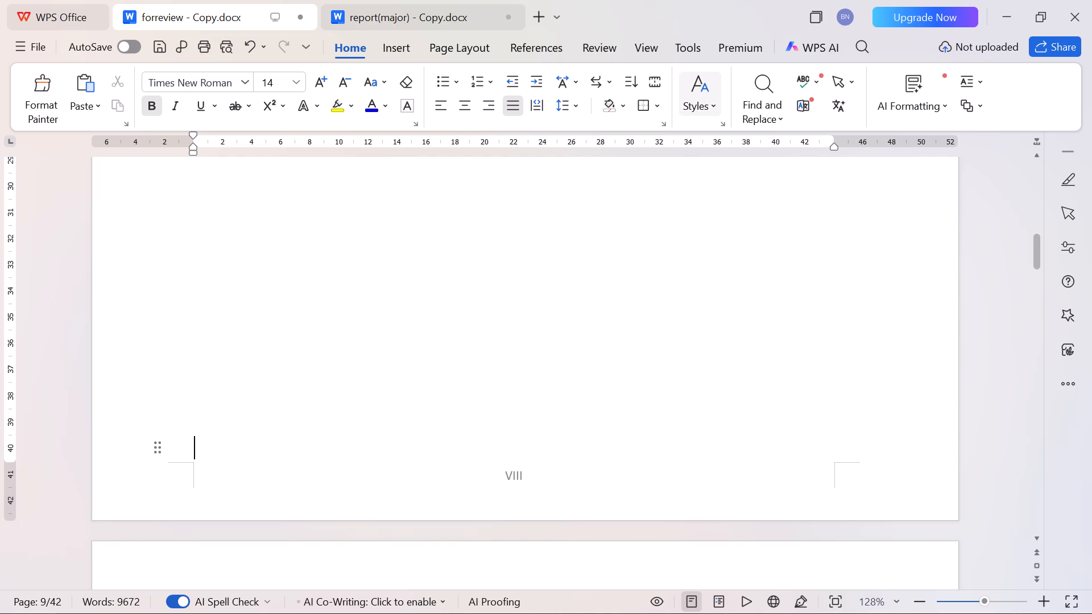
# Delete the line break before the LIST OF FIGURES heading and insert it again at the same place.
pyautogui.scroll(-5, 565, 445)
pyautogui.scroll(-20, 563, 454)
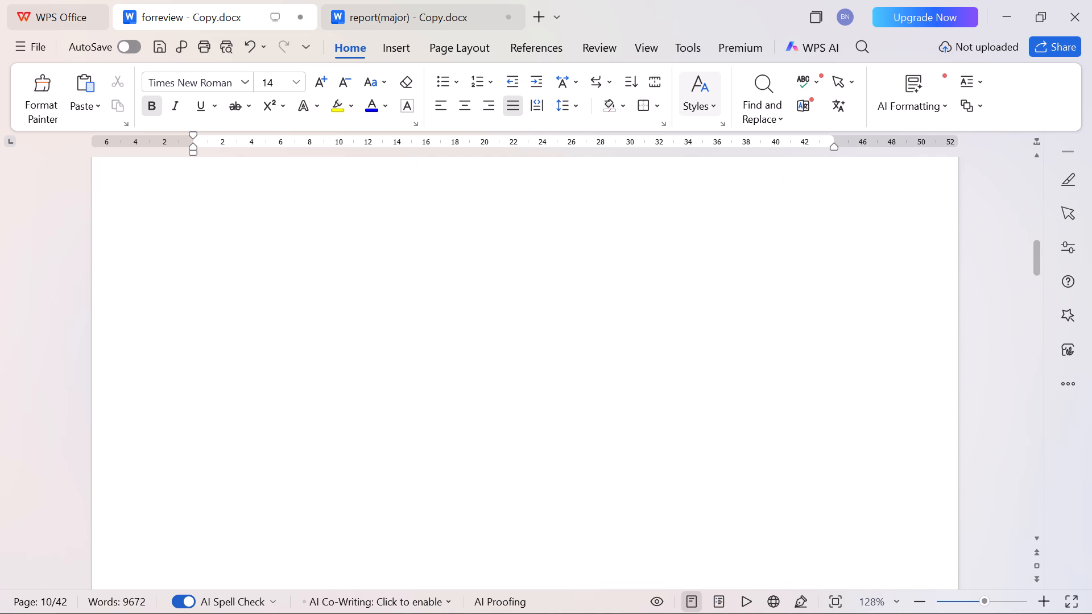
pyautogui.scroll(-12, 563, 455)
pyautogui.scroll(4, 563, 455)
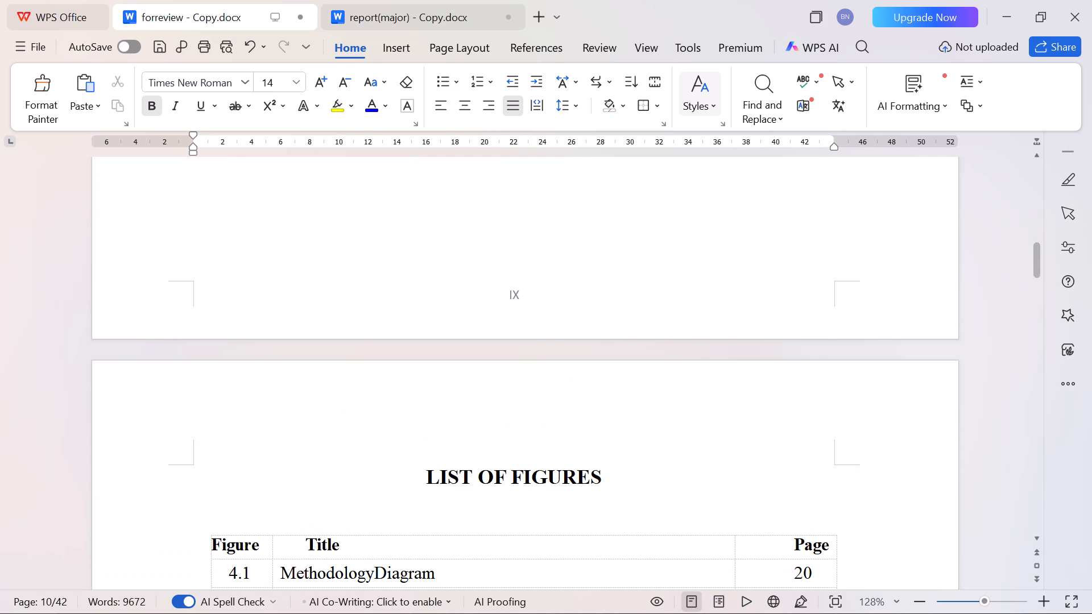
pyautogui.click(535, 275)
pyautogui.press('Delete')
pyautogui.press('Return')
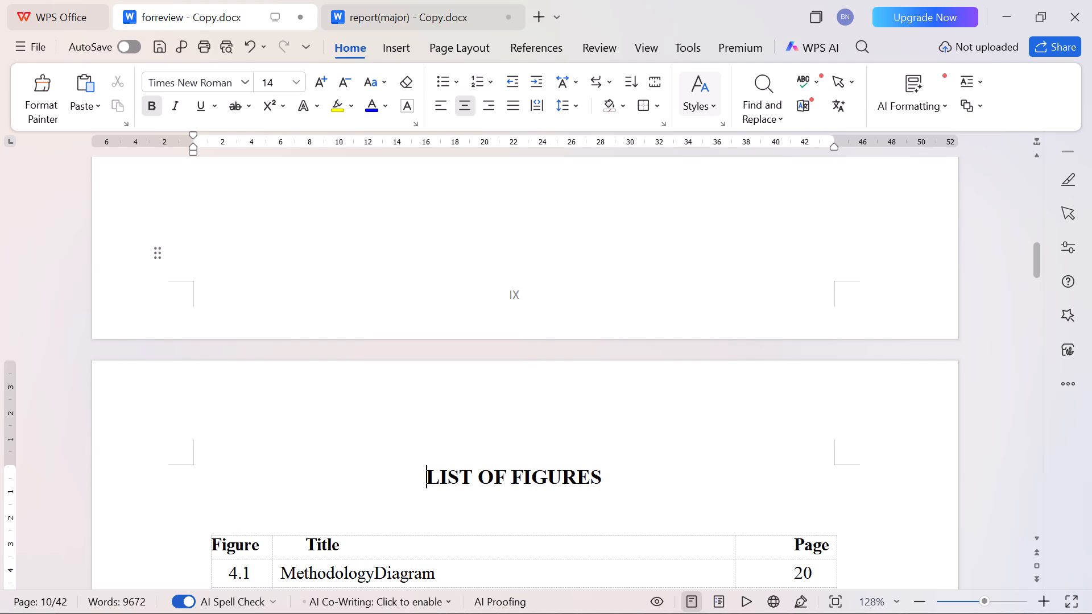
# Delete the break at the end of the List of Equations page and insert a new line before the CHAPTER 1 heading.
pyautogui.scroll(-20, 535, 287)
pyautogui.scroll(-11, 535, 287)
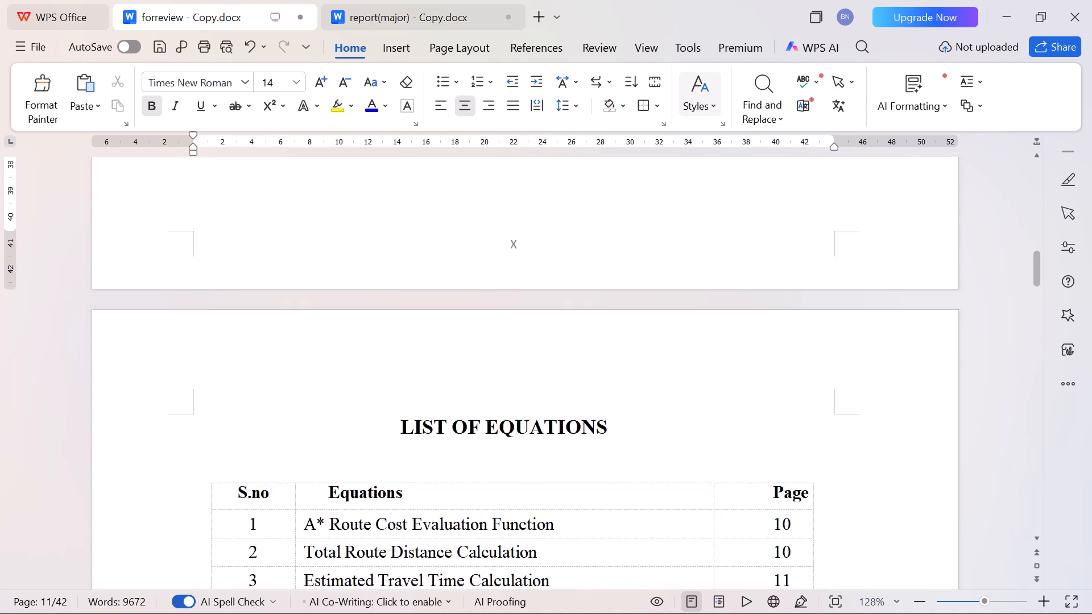
pyautogui.scroll(-20, 532, 340)
pyautogui.scroll(-9, 532, 340)
pyautogui.scroll(2, 532, 340)
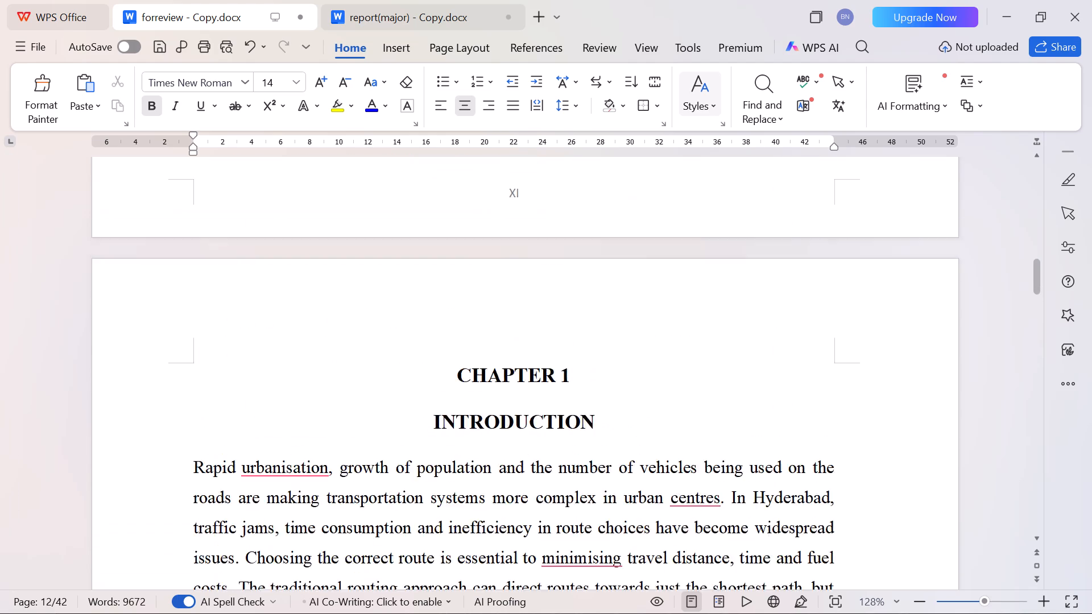
pyautogui.scroll(2, 532, 340)
pyautogui.click(536, 294)
pyautogui.press('Delete')
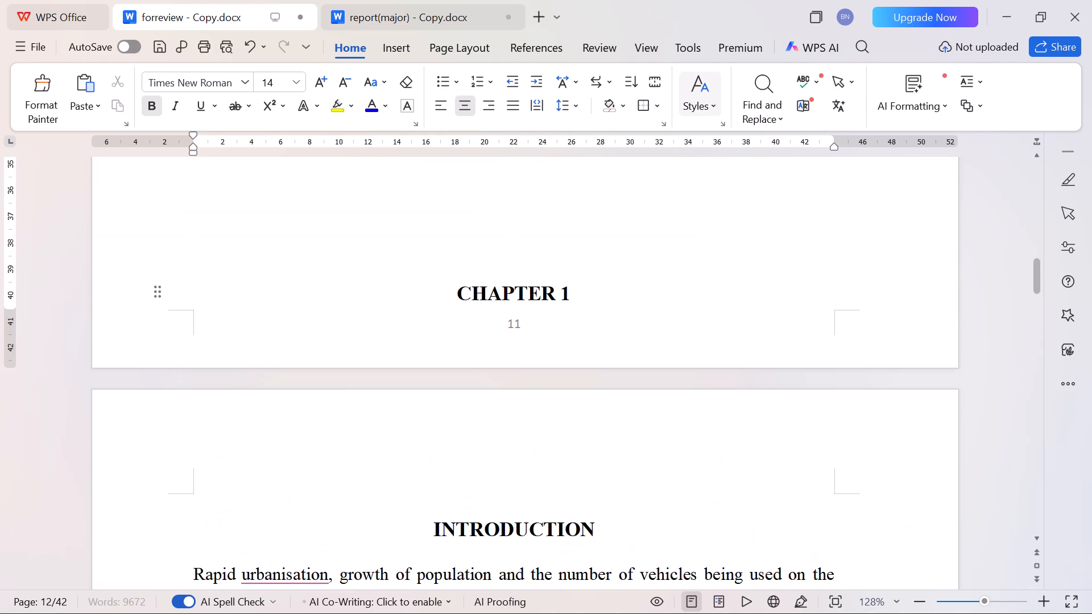
pyautogui.press('Return')
# Examine the page layout and footer numbering from the List of Equations through the Chapter 1 objectives.
pyautogui.scroll(-20, 536, 294)
pyautogui.scroll(-11, 536, 294)
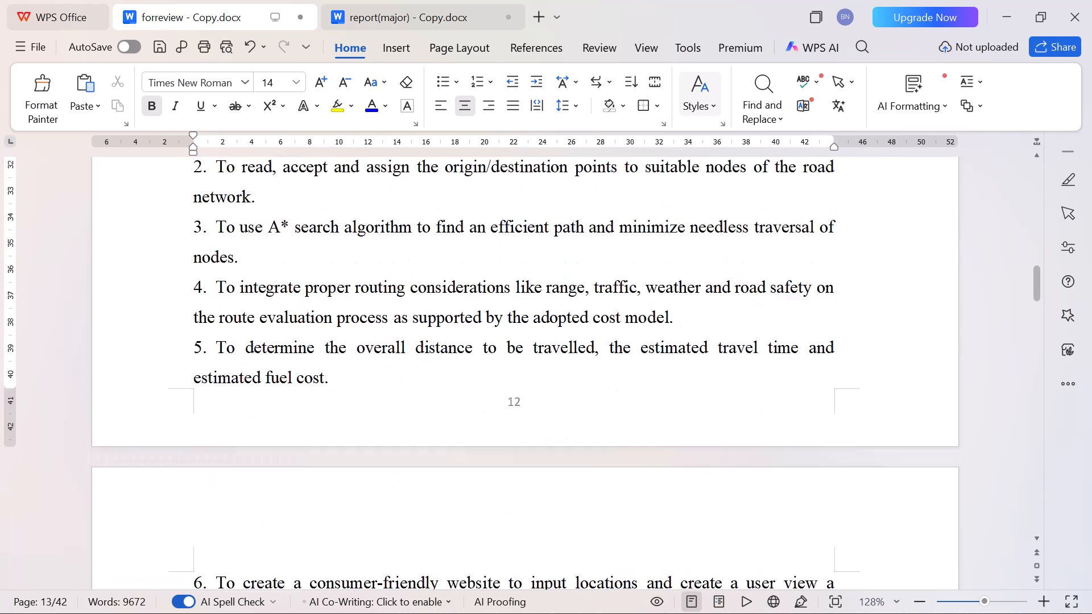
pyautogui.scroll(-1, 530, 320)
pyautogui.scroll(14, 530, 320)
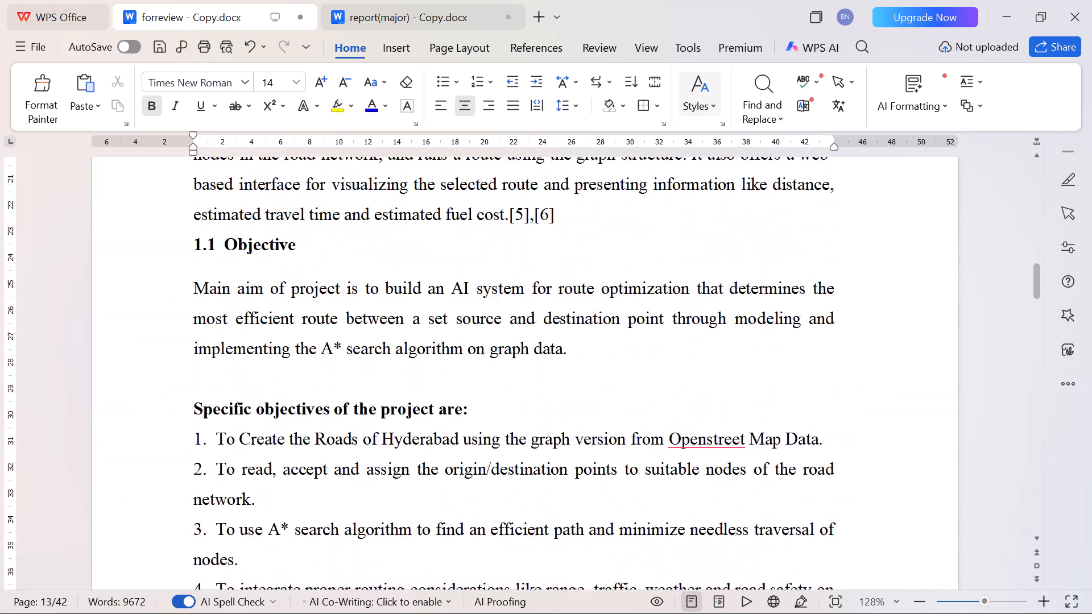
pyautogui.scroll(15, 530, 320)
pyautogui.scroll(7, 530, 320)
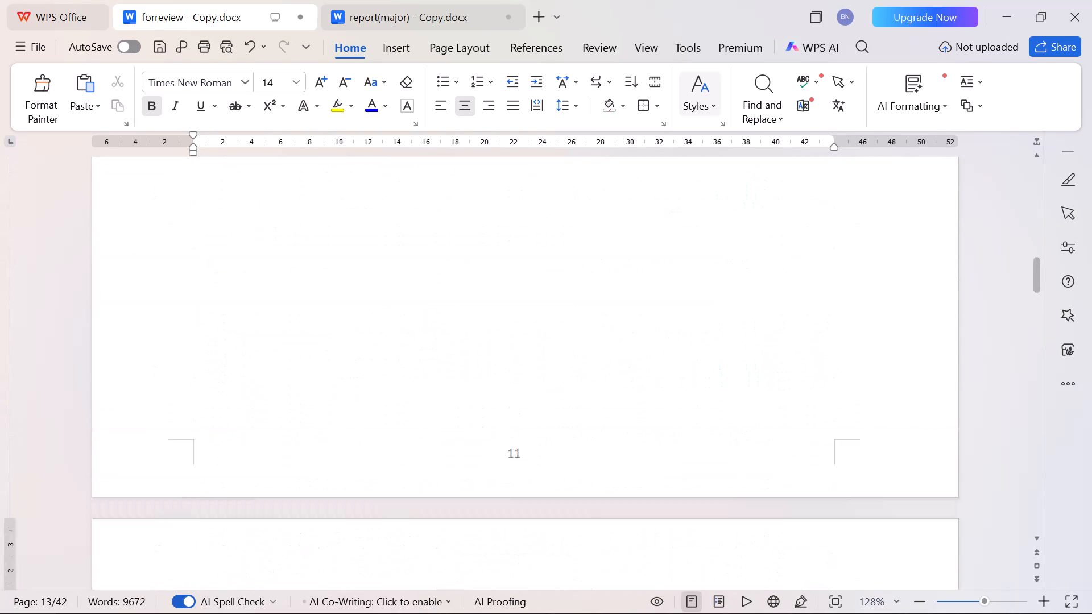
pyautogui.scroll(18, 530, 320)
pyautogui.scroll(-6, 530, 320)
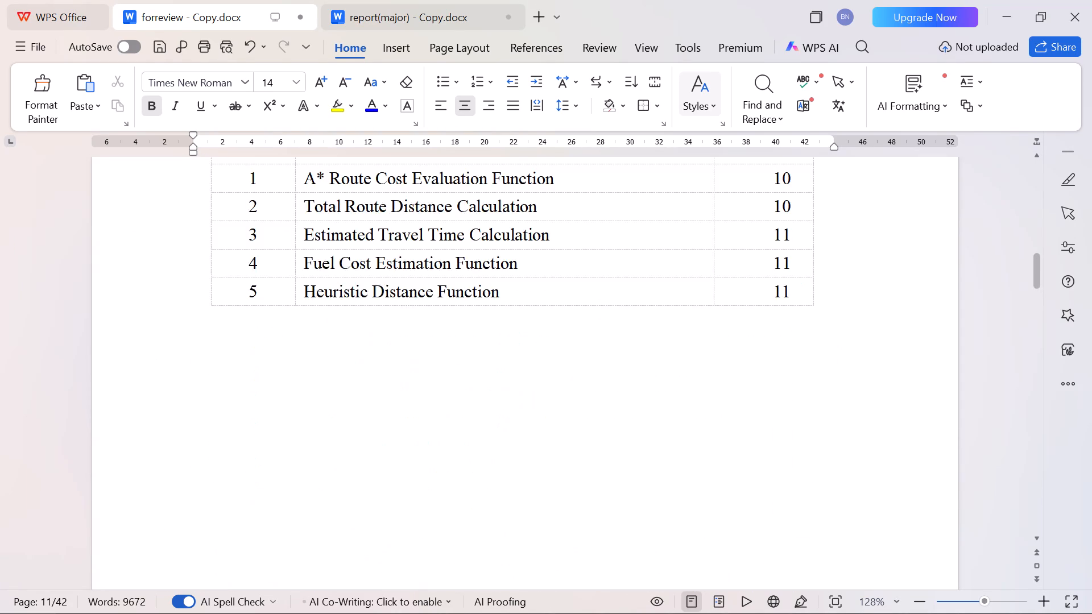
# Set the footer page number format to I, II, III for the entire document, starting from the footer before the DECLARATION page.
pyautogui.scroll(-17, 530, 320)
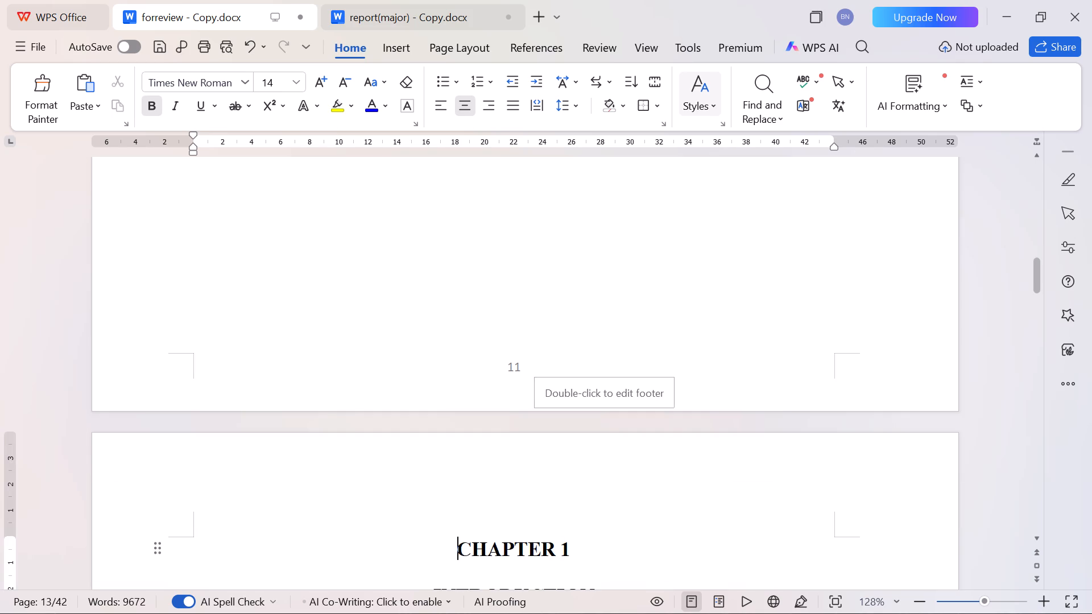
pyautogui.moveTo(1040, 286); pyautogui.dragTo(1040, 286)
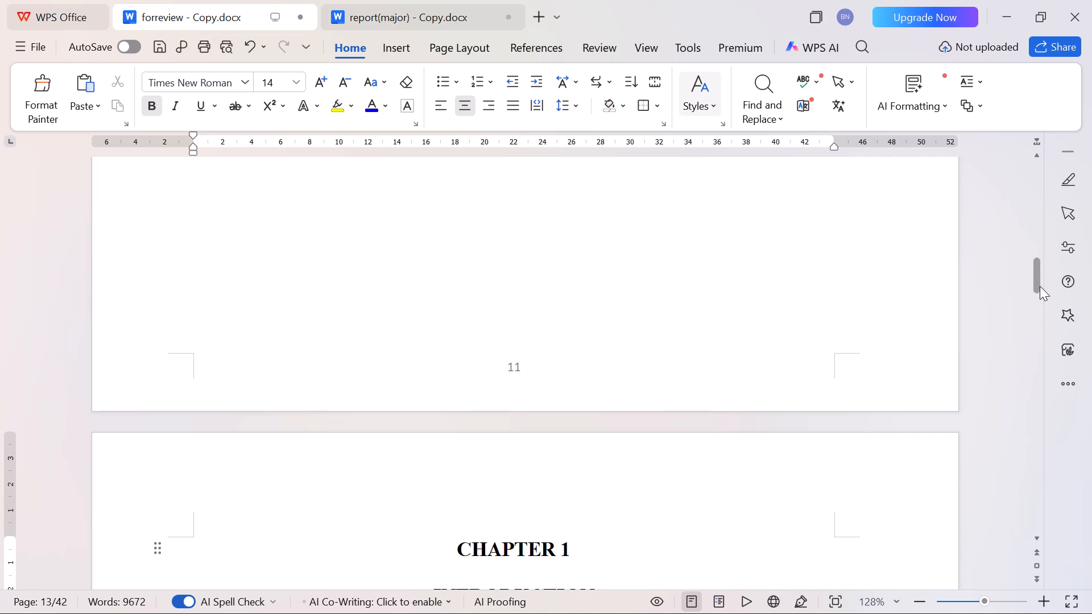
pyautogui.moveTo(1040, 286); pyautogui.dragTo(1042, 145)
pyautogui.scroll(-12, 705, 387)
pyautogui.scroll(9, 701, 392)
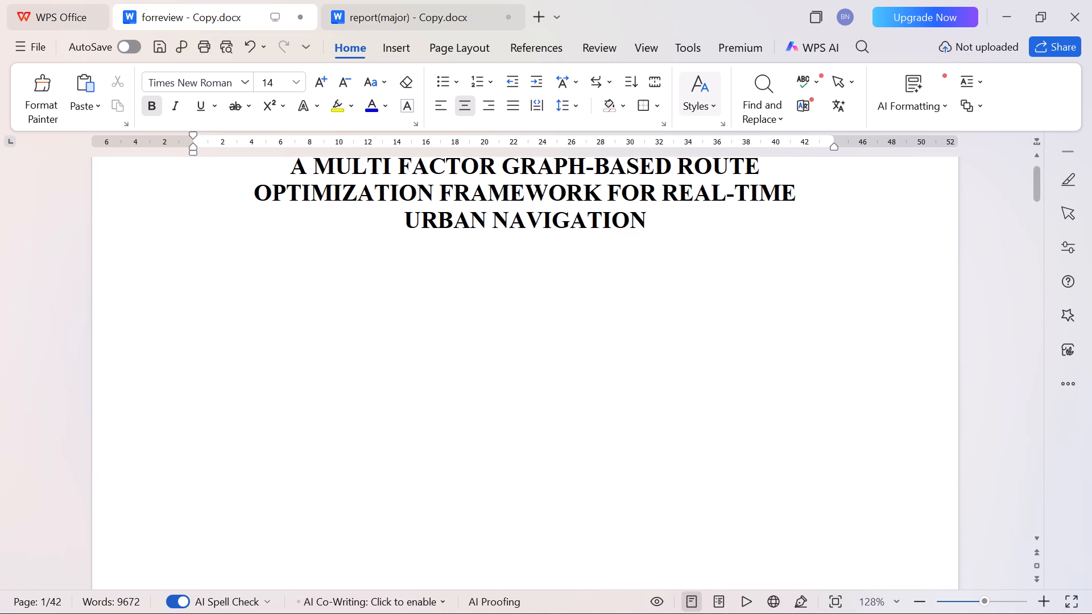
pyautogui.scroll(2, 700, 392)
pyautogui.moveTo(673, 305); pyautogui.dragTo(628, 263)
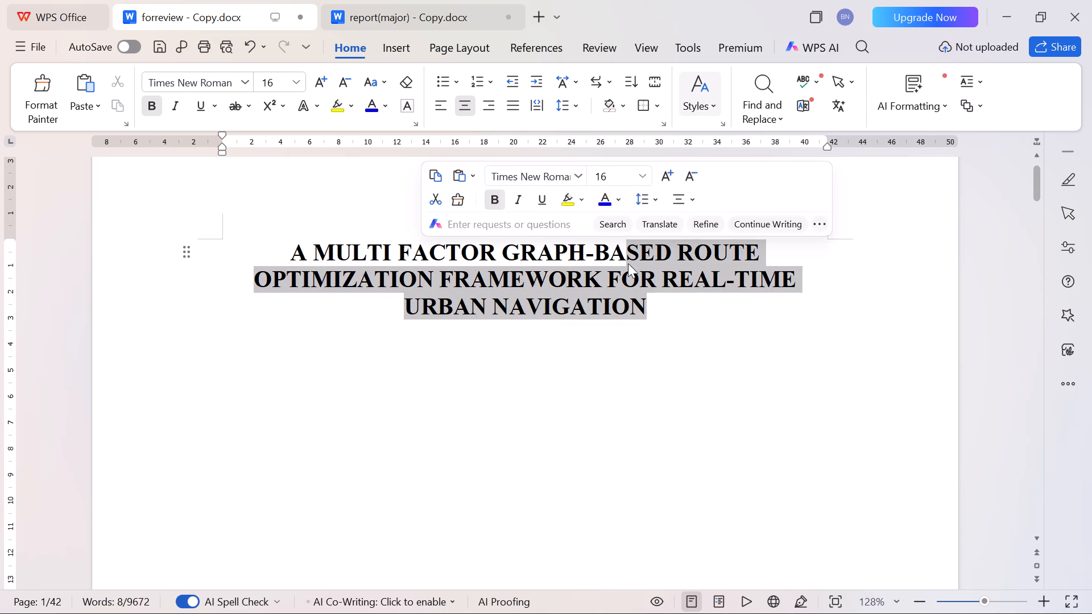
pyautogui.click(621, 356)
pyautogui.scroll(-20, 621, 356)
pyautogui.scroll(-2, 621, 356)
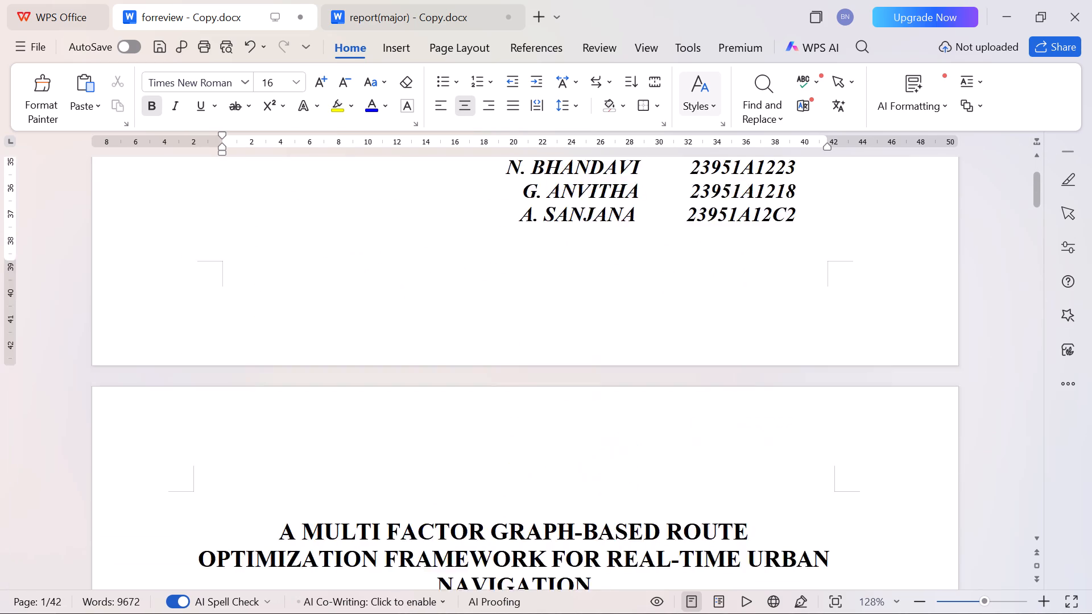
pyautogui.scroll(-20, 619, 357)
pyautogui.scroll(-11, 619, 357)
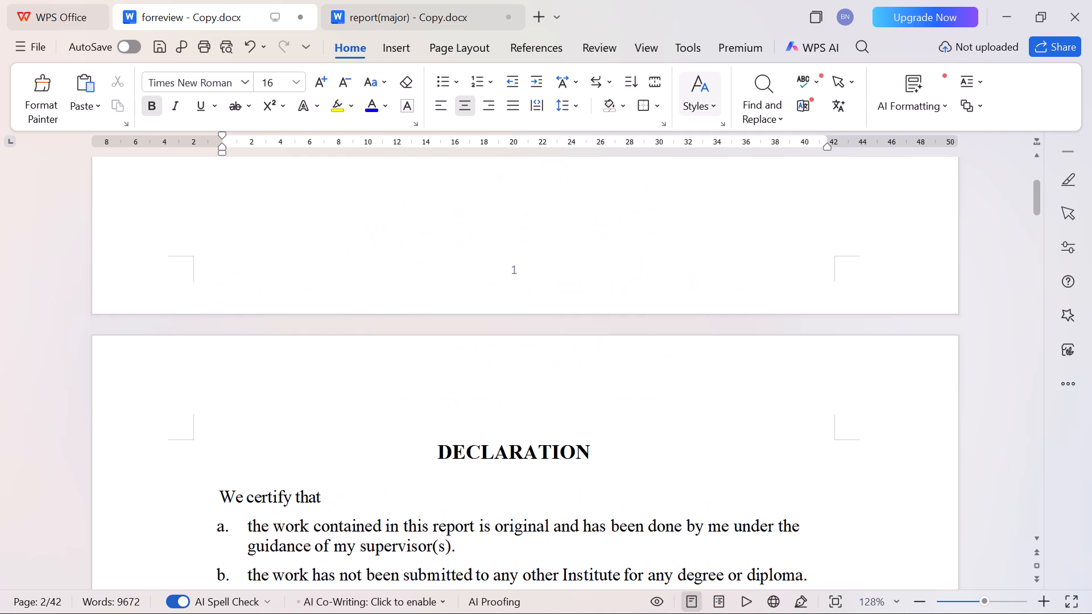
pyautogui.doubleClick(524, 271)
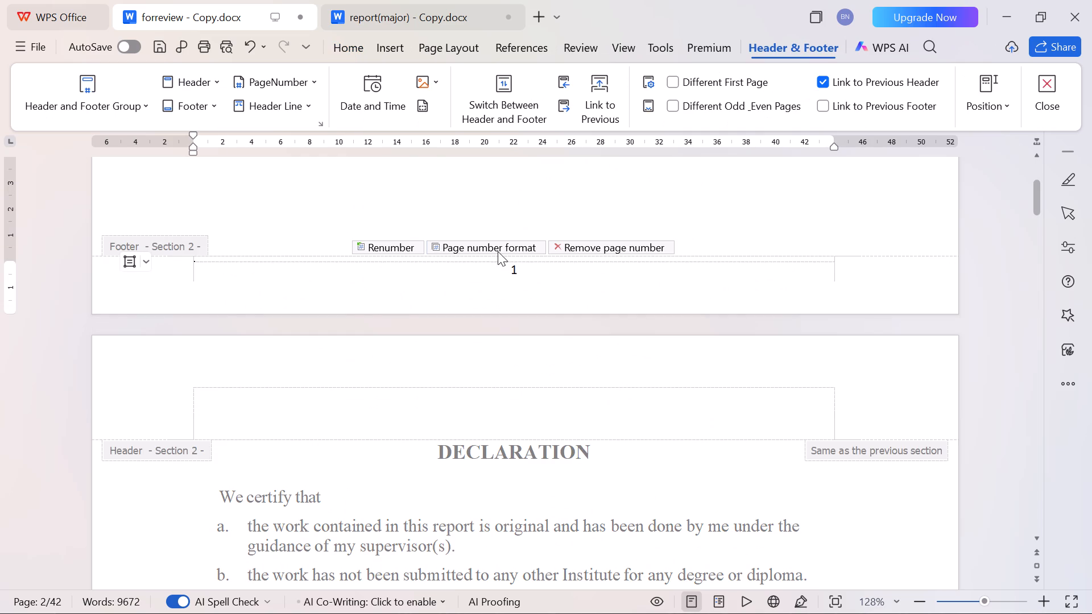
pyautogui.click(522, 248)
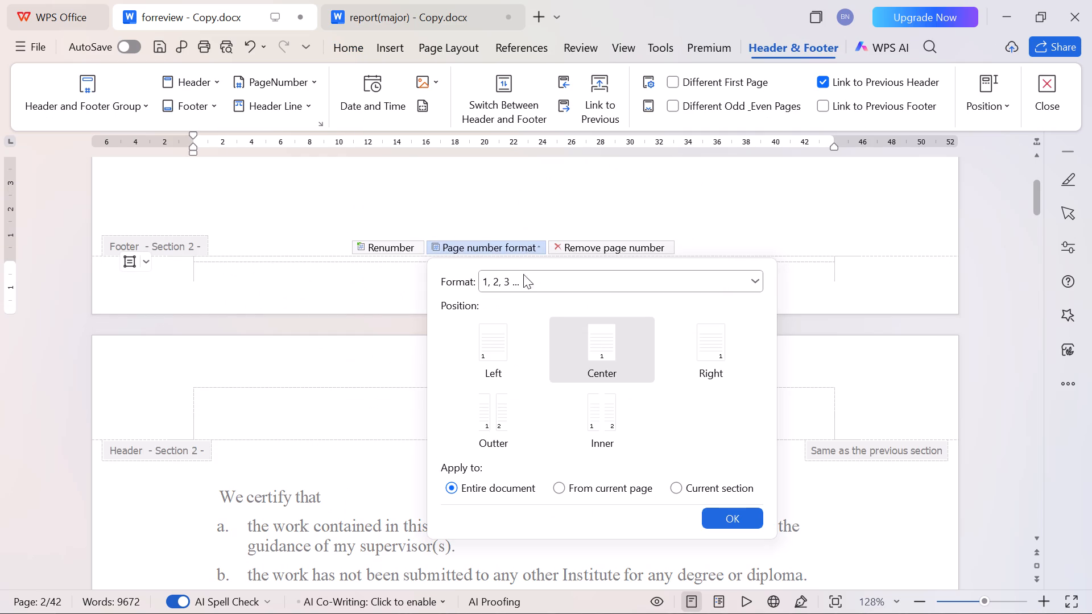
pyautogui.click(524, 280)
pyautogui.click(506, 373)
pyautogui.click(721, 520)
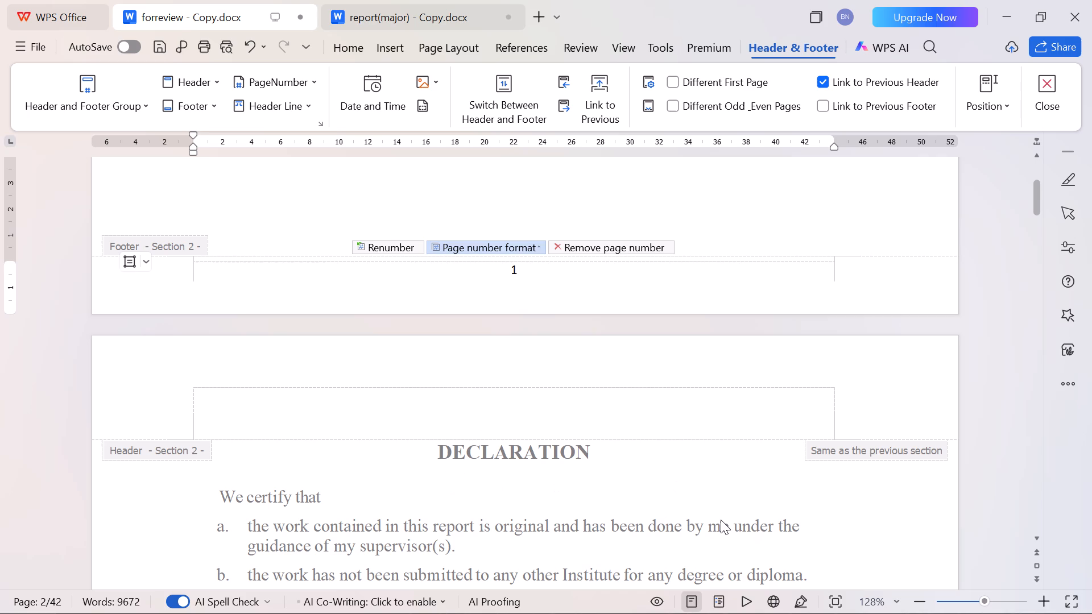
pyautogui.doubleClick(853, 227)
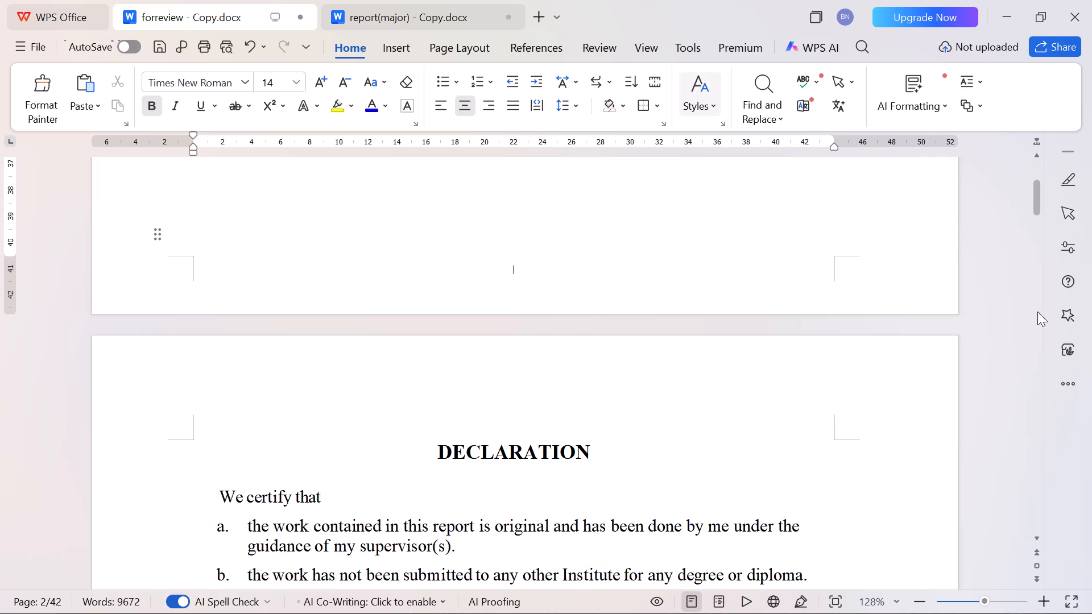
# Change the page number format to 1, 2, 3 from the first Chapter 1 page onward, using the From current page option.
pyautogui.moveTo(1039, 204); pyautogui.dragTo(1035, 271)
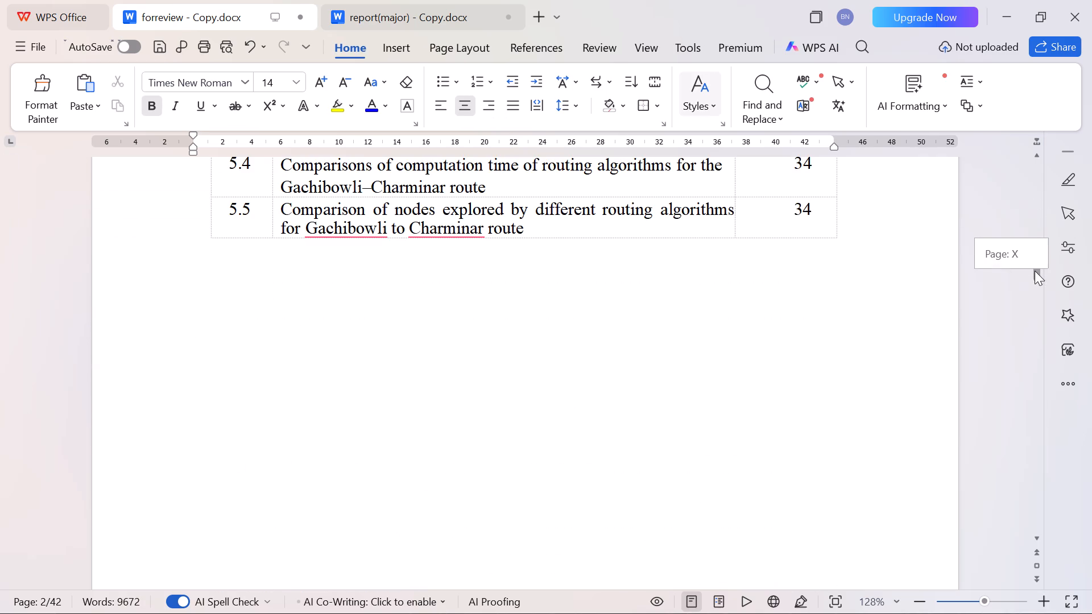
pyautogui.moveTo(1035, 271); pyautogui.dragTo(1028, 311)
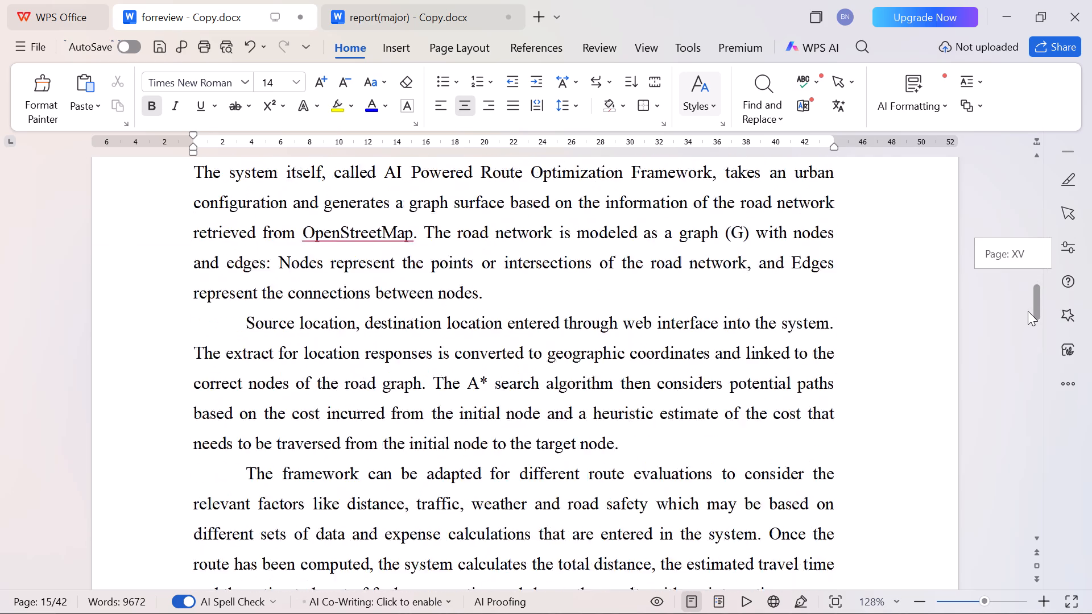
pyautogui.moveTo(1028, 311); pyautogui.dragTo(1027, 280)
pyautogui.scroll(-16, 822, 308)
pyautogui.scroll(-7, 808, 323)
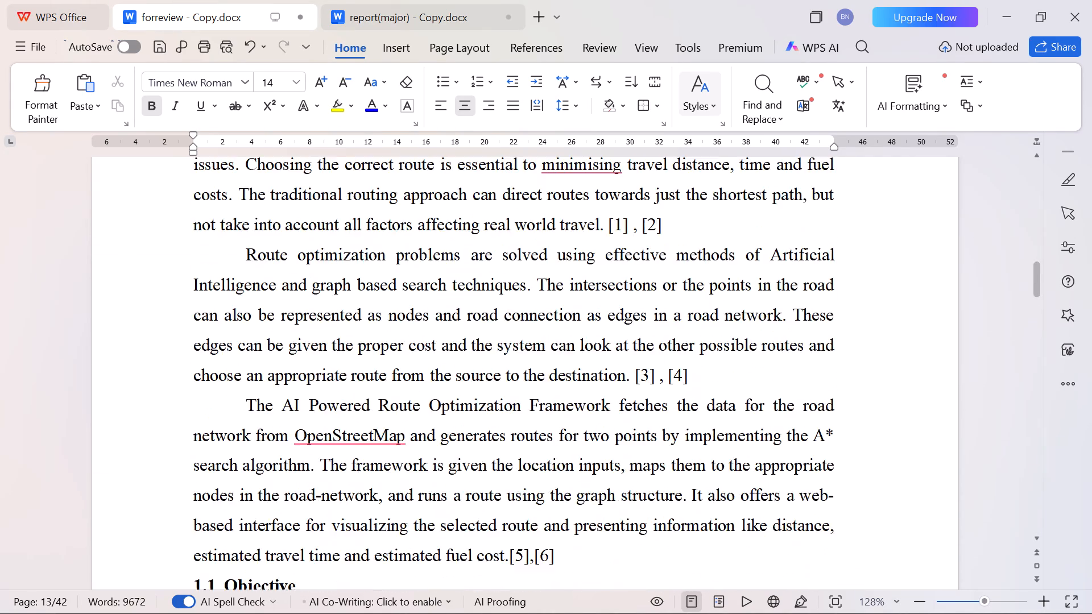
pyautogui.scroll(-16, 808, 323)
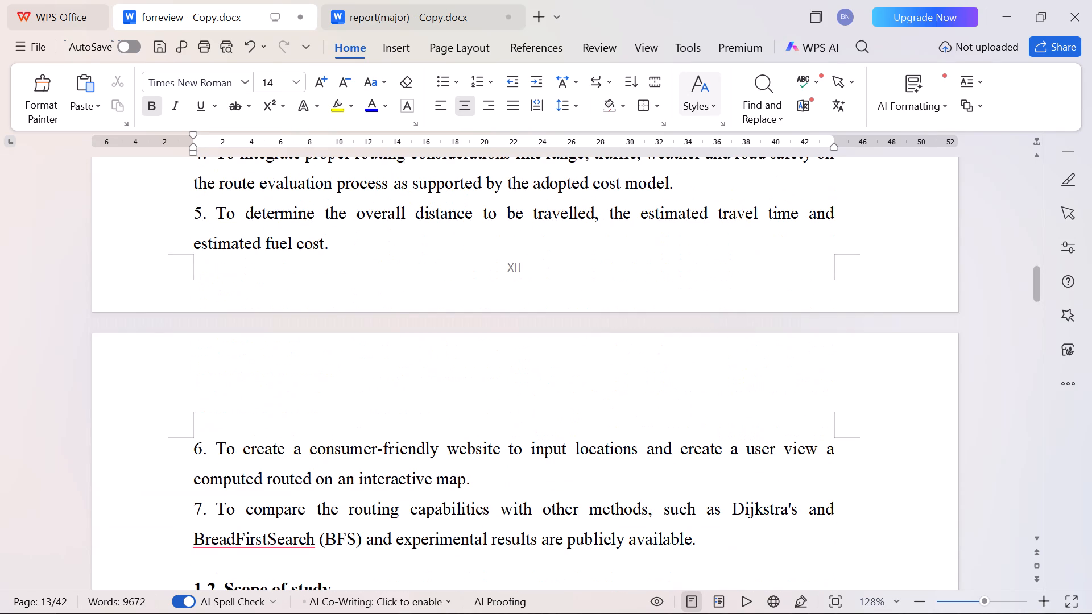
pyautogui.doubleClick(522, 264)
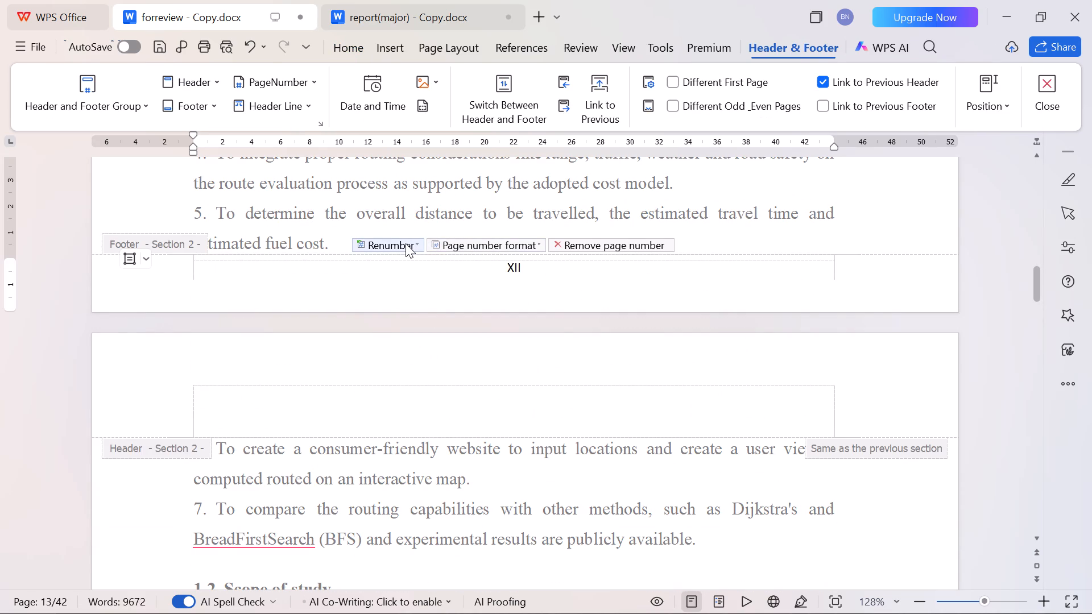
pyautogui.click(407, 243)
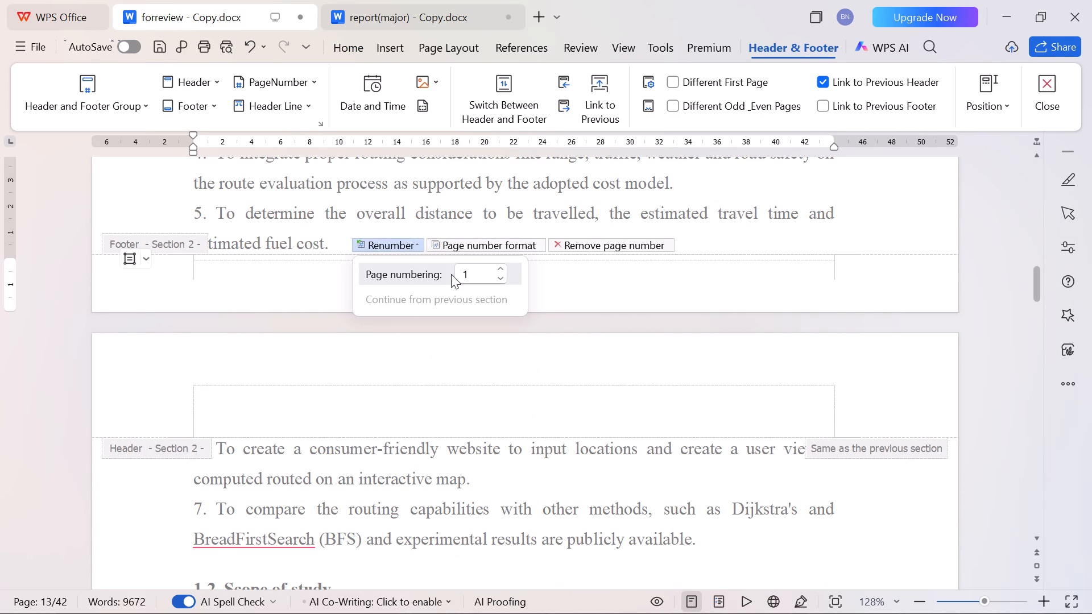
pyautogui.click(505, 250)
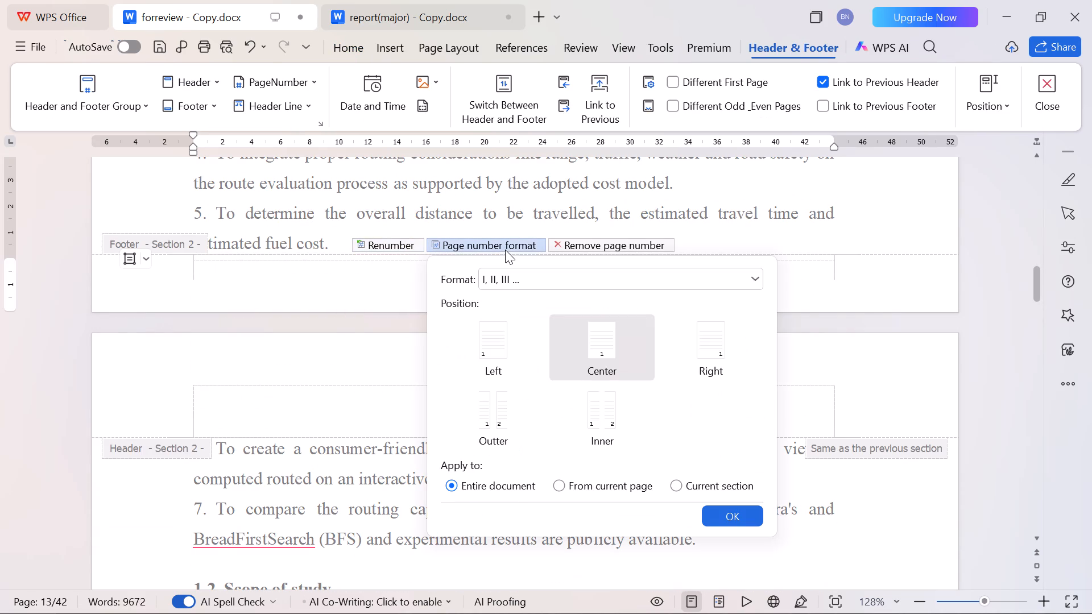
pyautogui.click(514, 281)
pyautogui.click(514, 298)
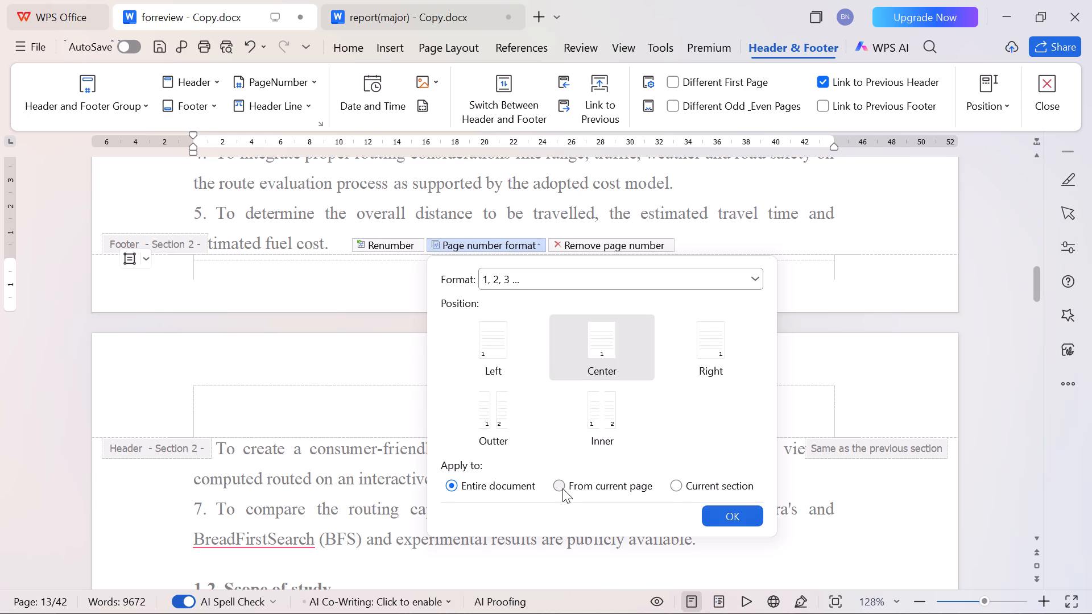
pyautogui.click(562, 488)
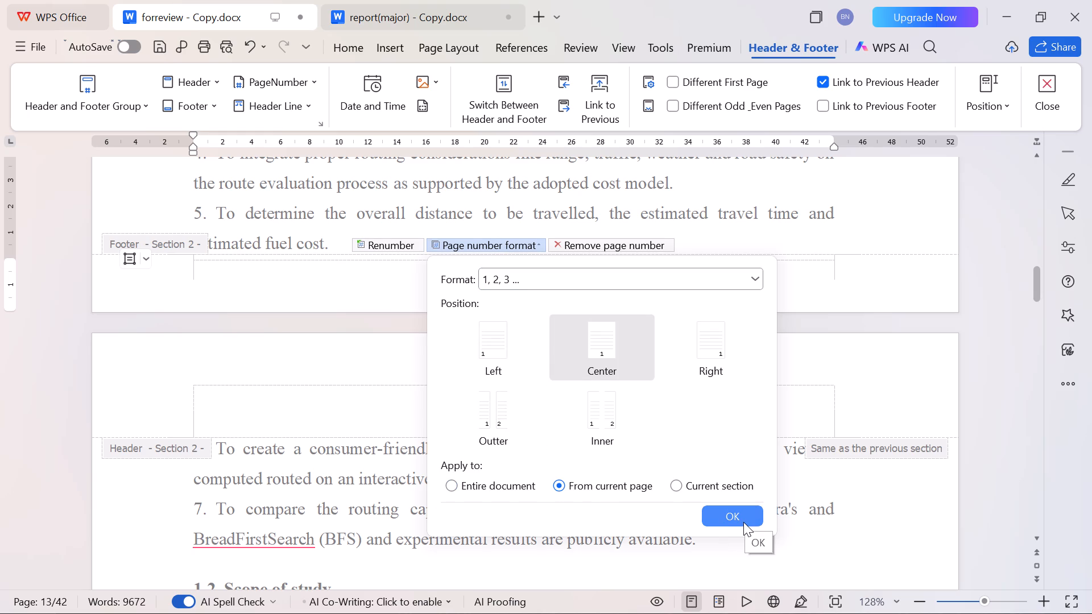
pyautogui.click(743, 522)
pyautogui.doubleClick(860, 223)
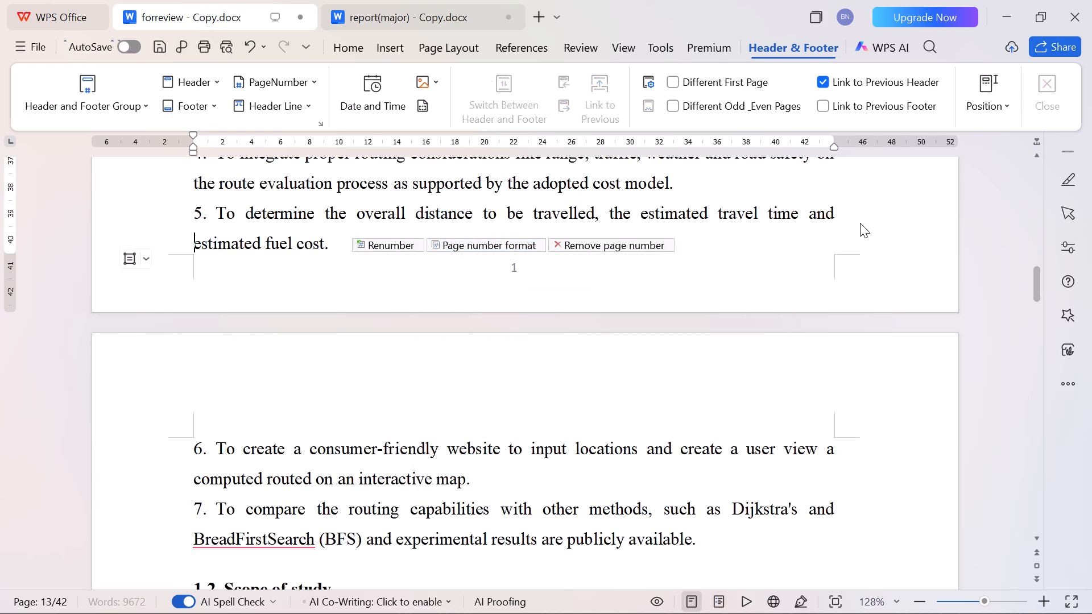
# Examine the footer numbering and page layout from the Chapter 1 objectives through the advantages of the proposed system.
pyautogui.scroll(-9, 860, 223)
pyautogui.scroll(-17, 860, 223)
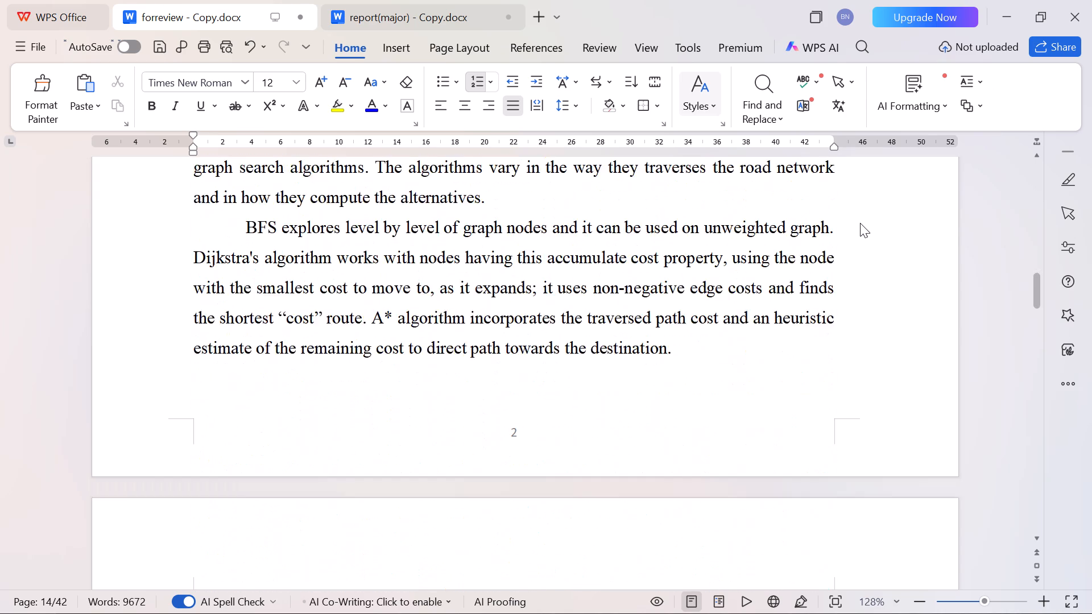
pyautogui.scroll(-20, 860, 223)
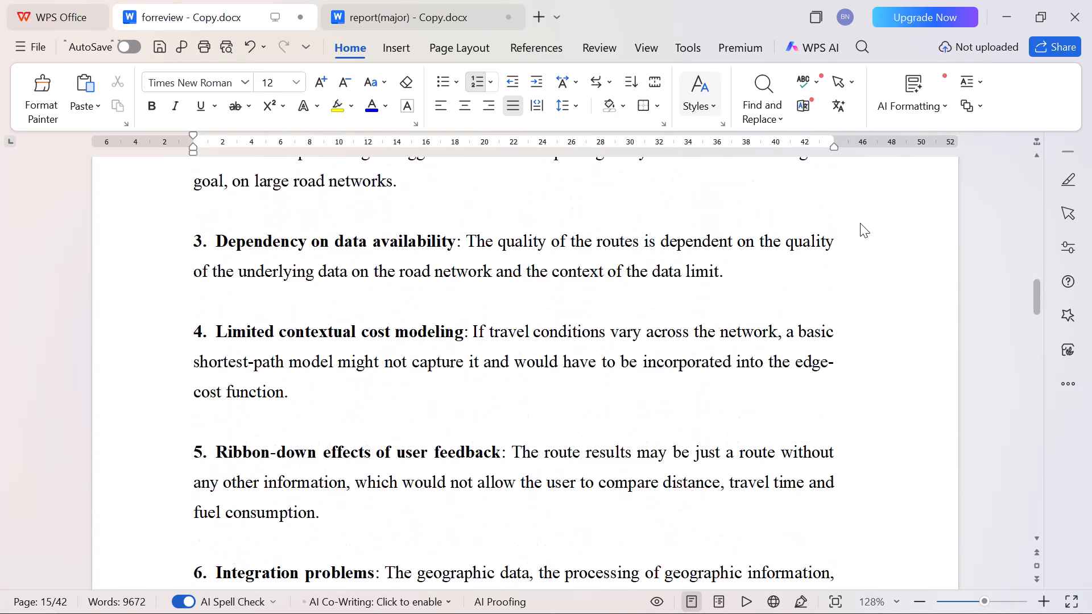
pyautogui.scroll(-18, 860, 223)
pyautogui.scroll(-10, 860, 223)
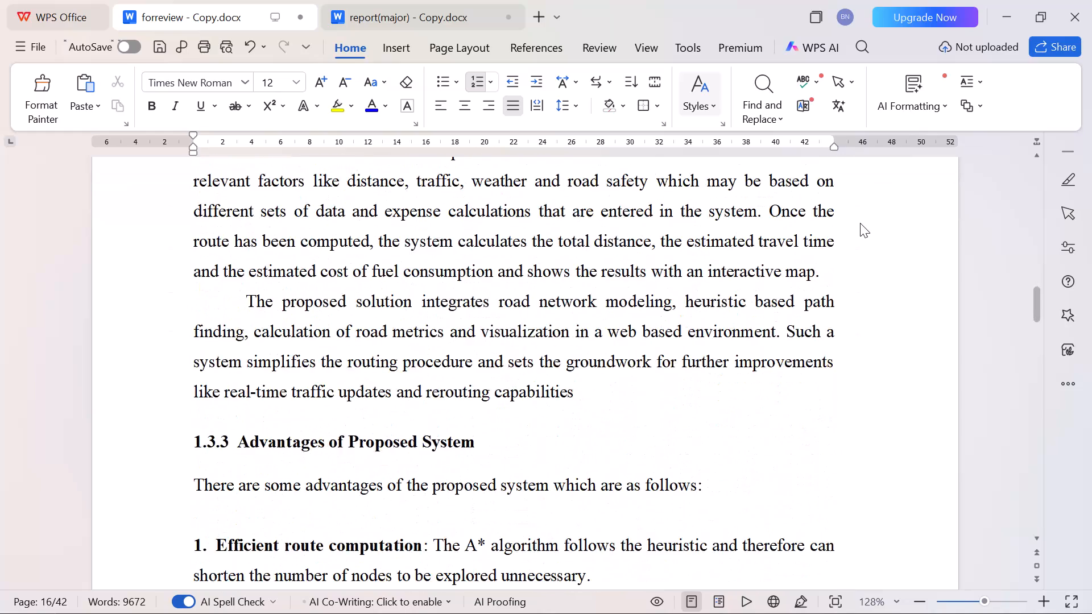
pyautogui.scroll(-17, 860, 223)
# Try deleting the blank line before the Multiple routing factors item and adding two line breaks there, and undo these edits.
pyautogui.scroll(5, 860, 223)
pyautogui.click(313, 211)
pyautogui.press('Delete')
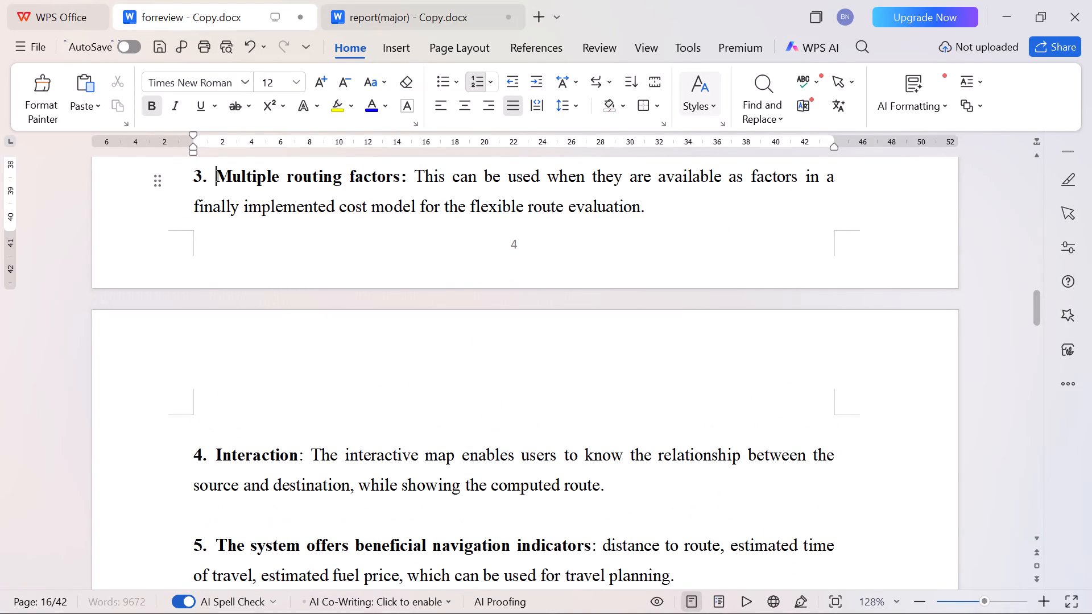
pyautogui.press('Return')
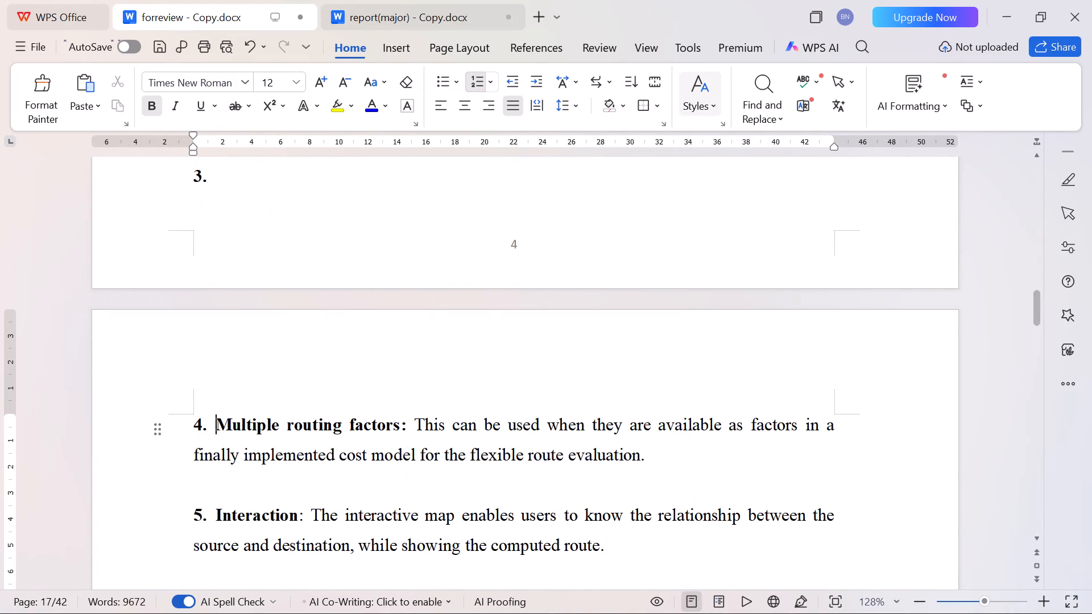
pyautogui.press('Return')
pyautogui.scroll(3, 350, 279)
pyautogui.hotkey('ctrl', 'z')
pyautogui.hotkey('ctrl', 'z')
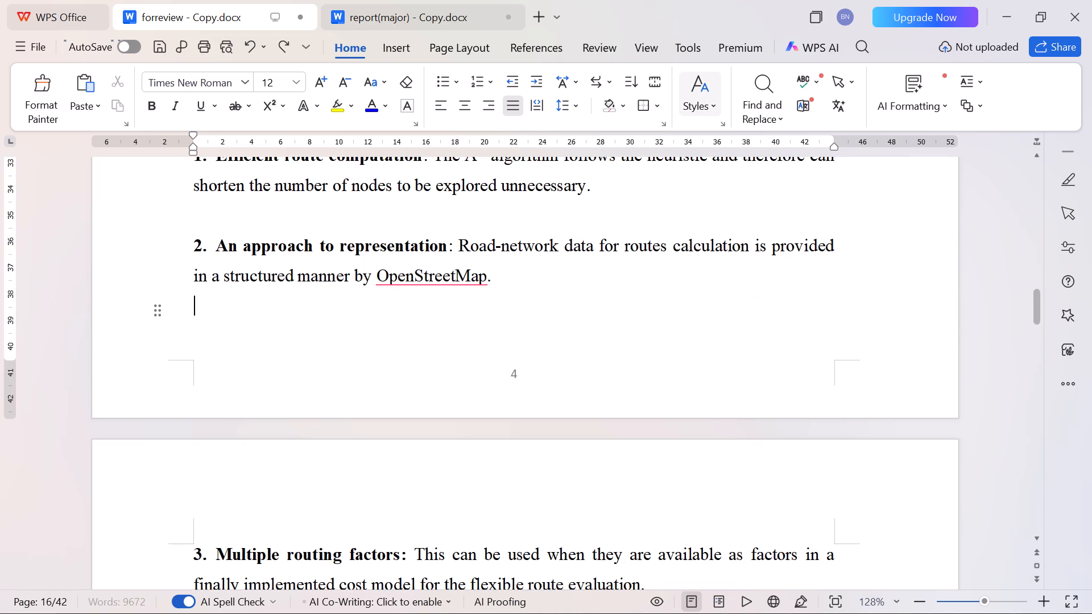
# Save the document.
pyautogui.hotkey('ctrl', 's')
# Examine the page numbering and layout from the end of Chapter 1 through the Chapter 2 literature survey.
pyautogui.scroll(-20, 352, 293)
pyautogui.scroll(-1, 352, 293)
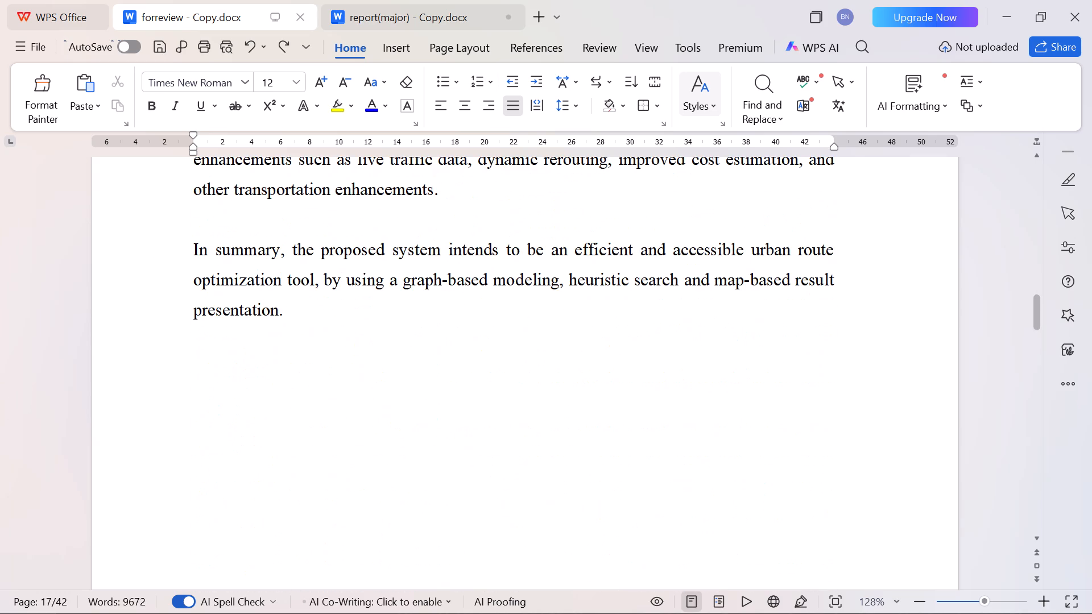
pyautogui.scroll(-11, 351, 293)
pyautogui.scroll(-10, 351, 293)
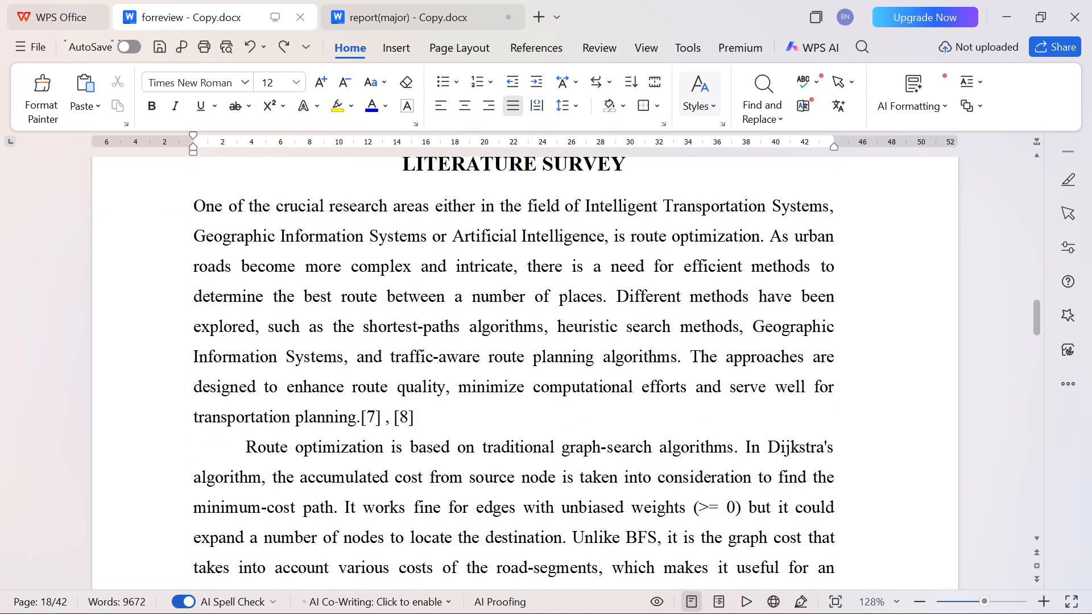
pyautogui.scroll(-20, 351, 293)
pyautogui.scroll(-15, 351, 293)
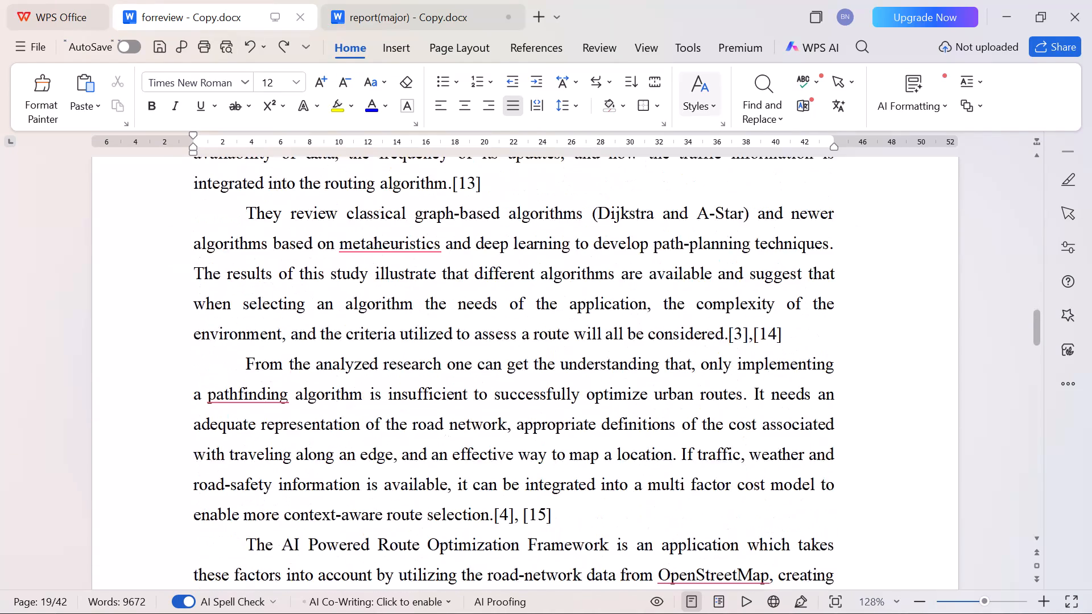
pyautogui.scroll(-15, 351, 293)
pyautogui.scroll(-17, 351, 293)
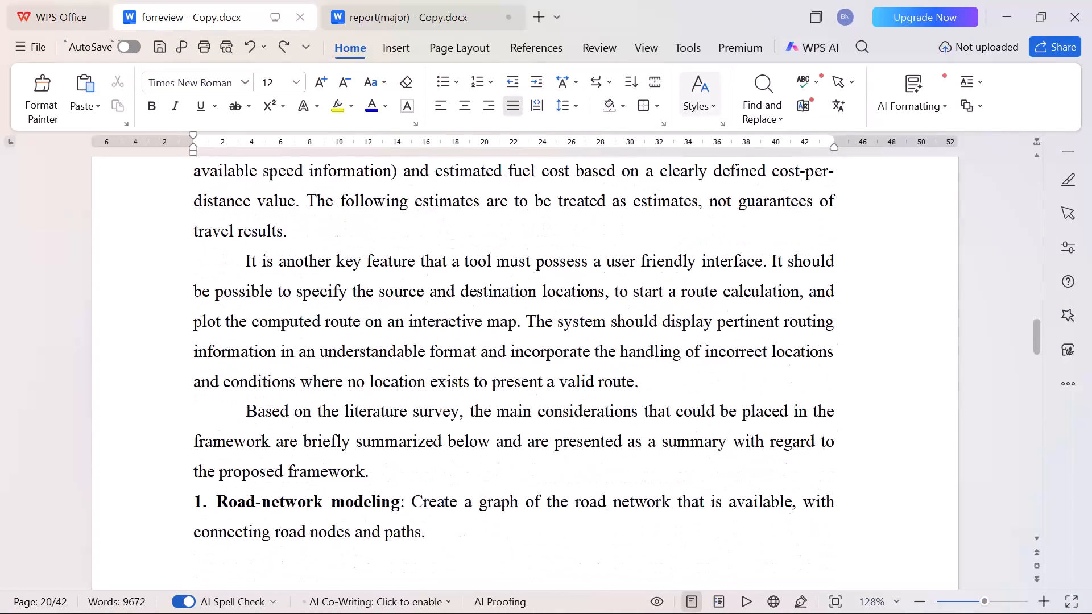
pyautogui.scroll(-20, 351, 293)
pyautogui.scroll(-18, 351, 293)
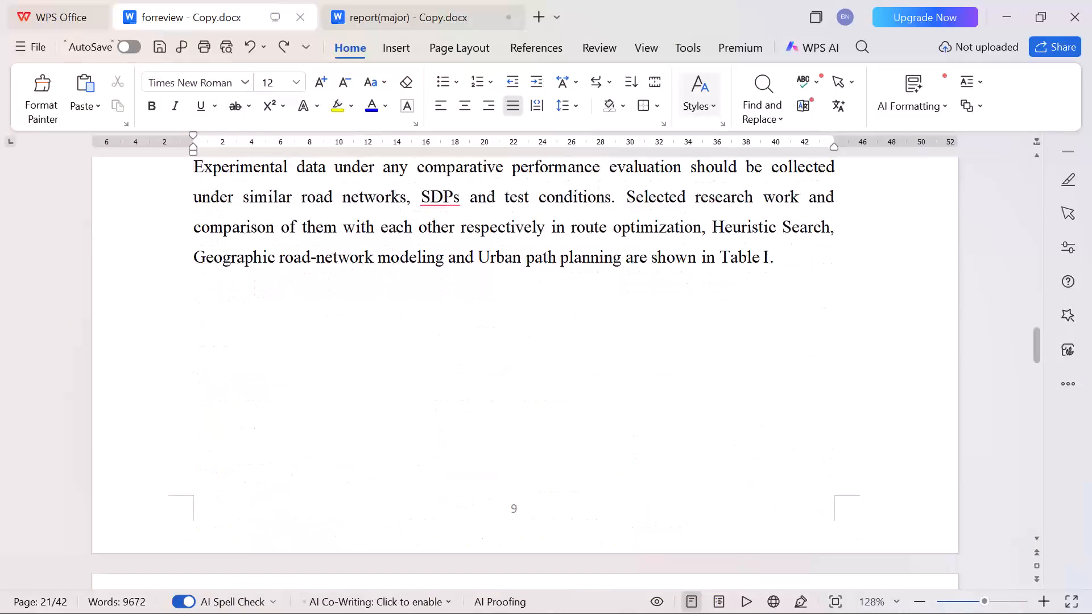
pyautogui.scroll(-20, 351, 293)
pyautogui.scroll(-12, 351, 293)
pyautogui.scroll(-18, 351, 293)
pyautogui.scroll(-11, 351, 293)
# Examine the page numbering and layout of the Chapter 3 modules, equations, A* algorithm and route visualization sections.
pyautogui.scroll(-3, 351, 293)
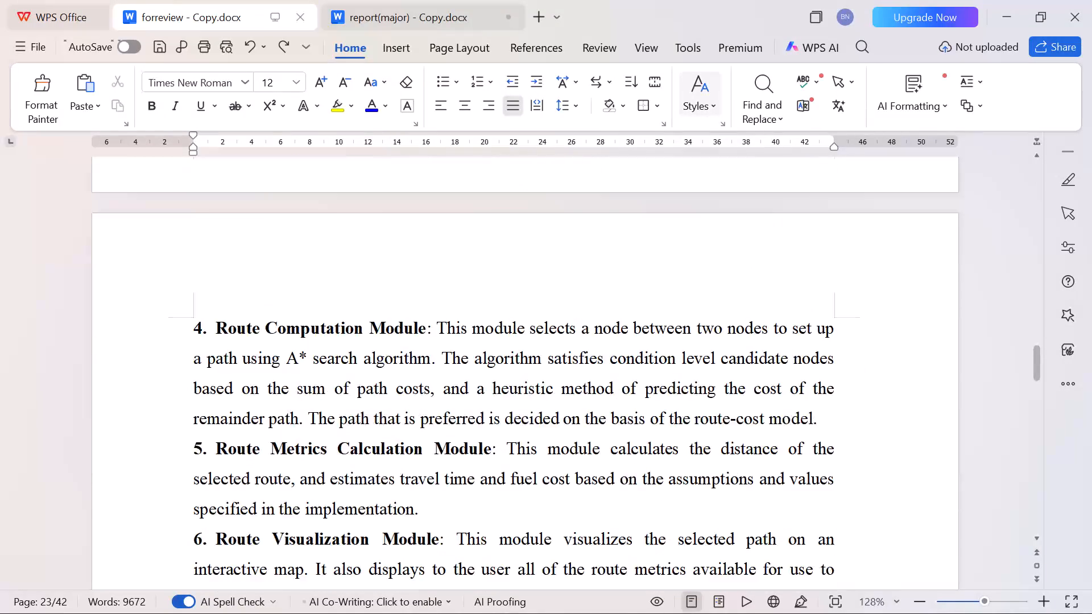
pyautogui.scroll(-13, 351, 293)
pyautogui.scroll(-20, 351, 293)
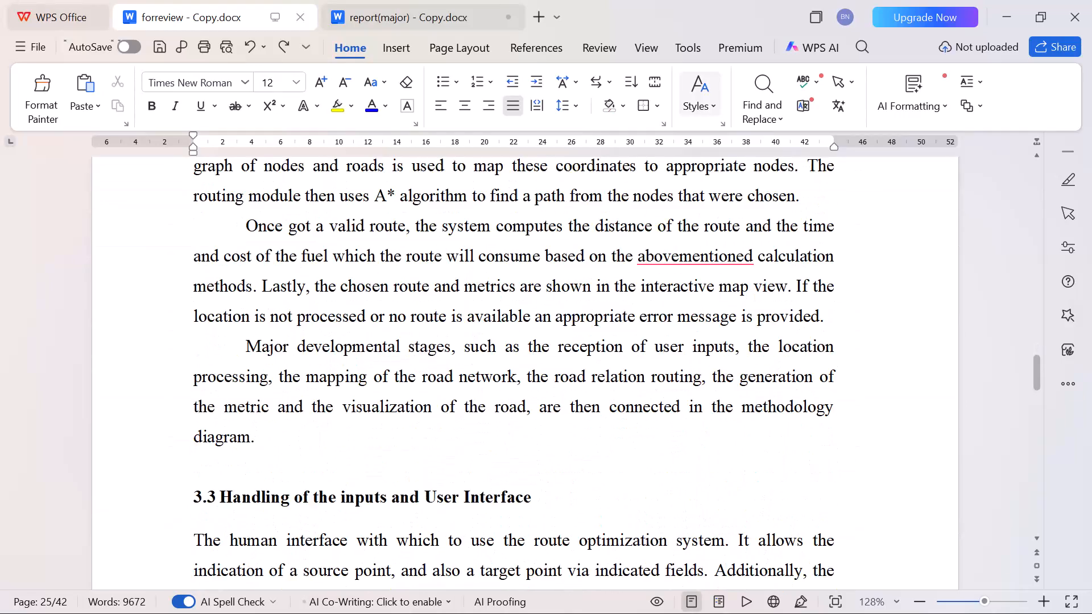
pyautogui.scroll(-17, 351, 293)
pyautogui.scroll(-15, 351, 293)
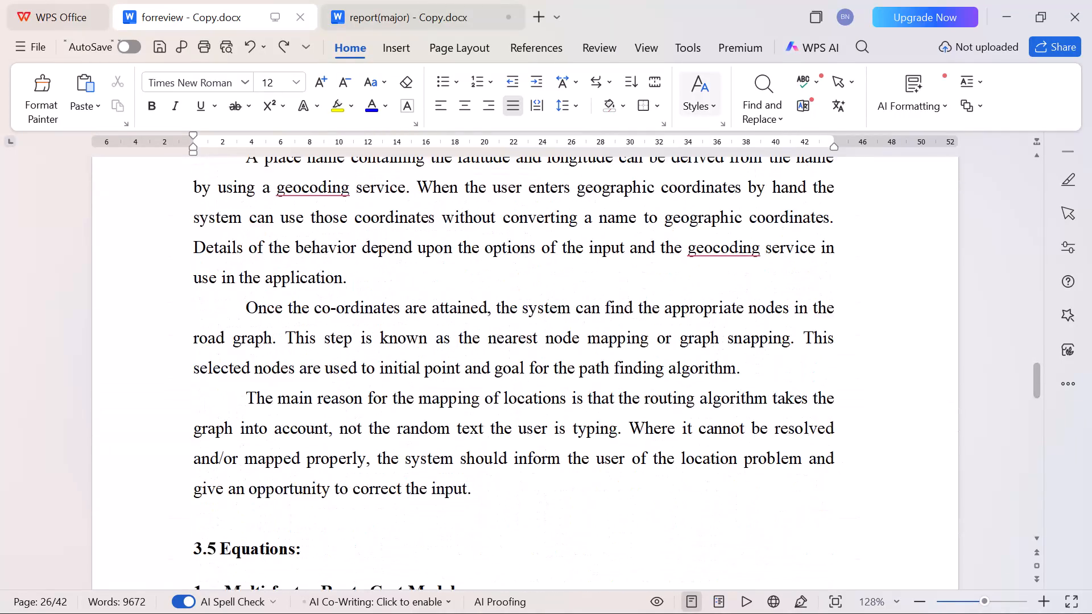
pyautogui.scroll(-2, 351, 293)
pyautogui.scroll(-20, 351, 293)
pyautogui.scroll(-13, 351, 293)
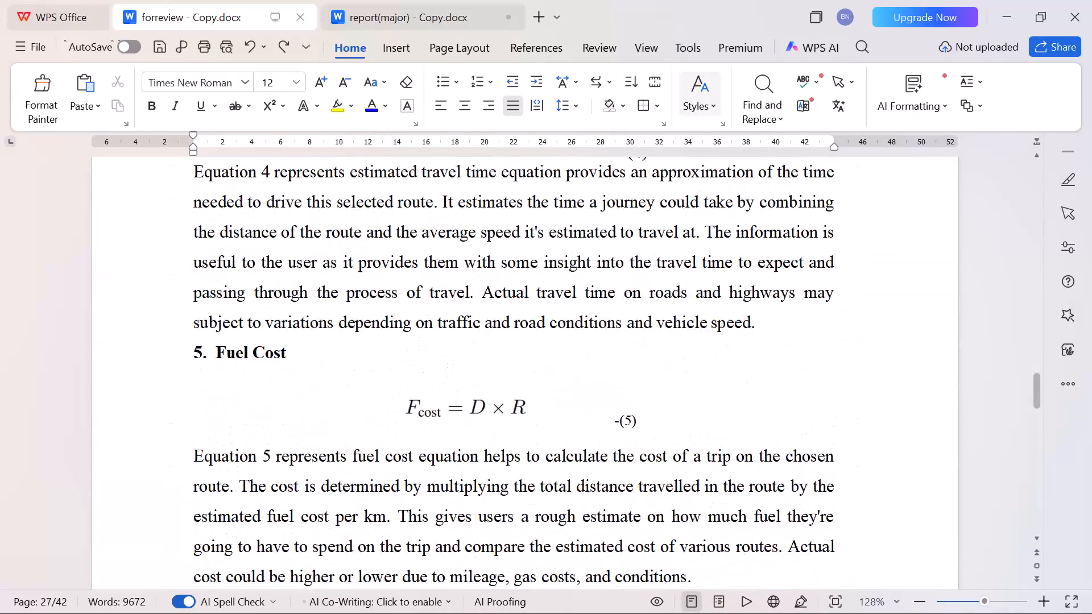
pyautogui.scroll(-12, 351, 293)
pyautogui.scroll(-18, 351, 293)
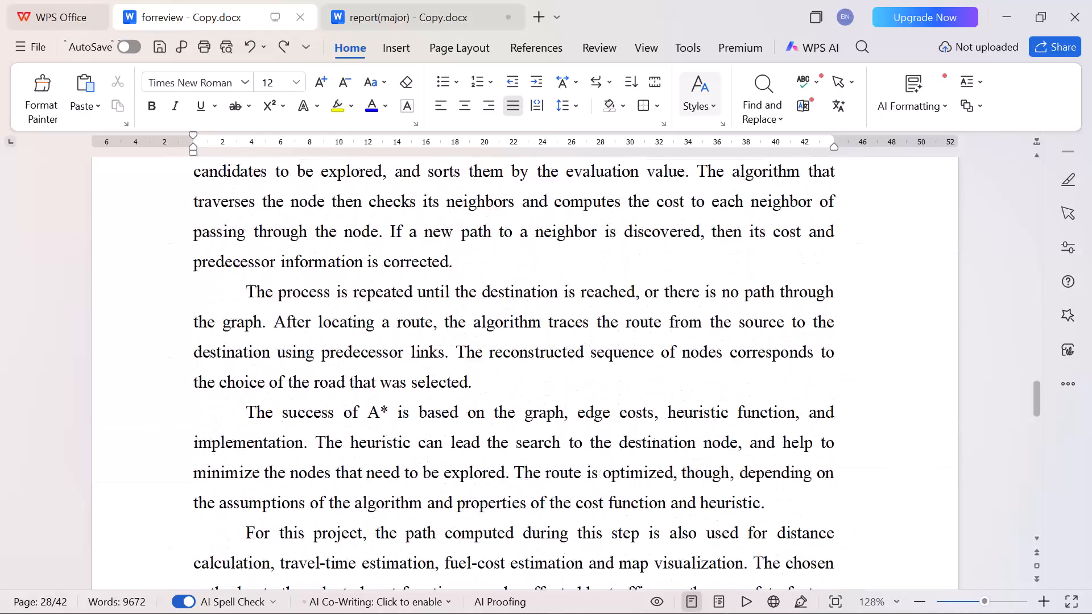
pyautogui.scroll(-18, 351, 293)
pyautogui.scroll(-13, 351, 293)
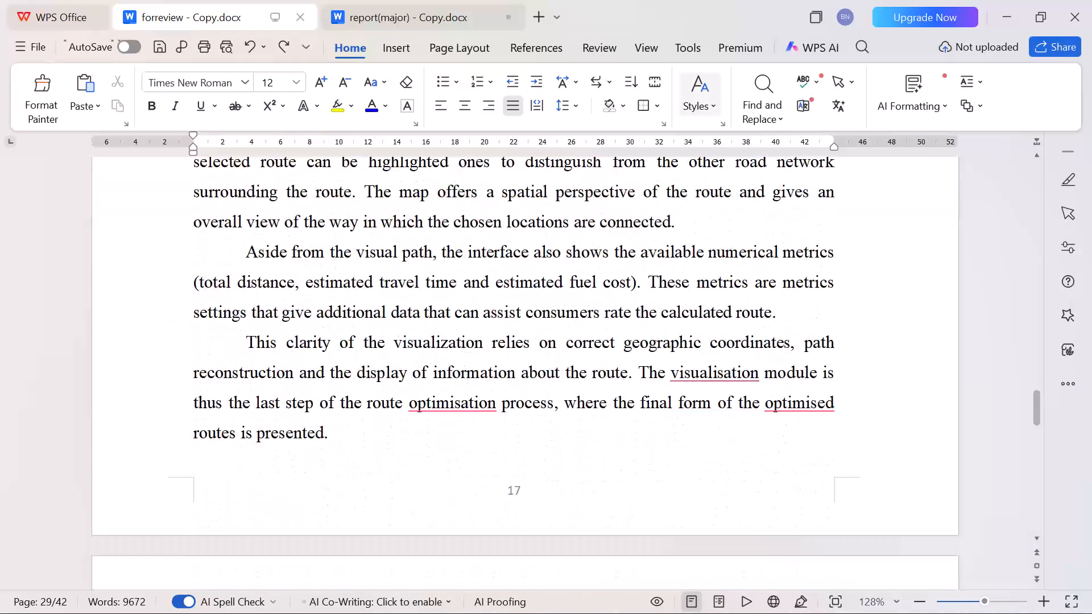
# Examine the page numbering and layout from section 3.10 through the design diagrams to the start of Chapter 4.
pyautogui.scroll(-10, 351, 293)
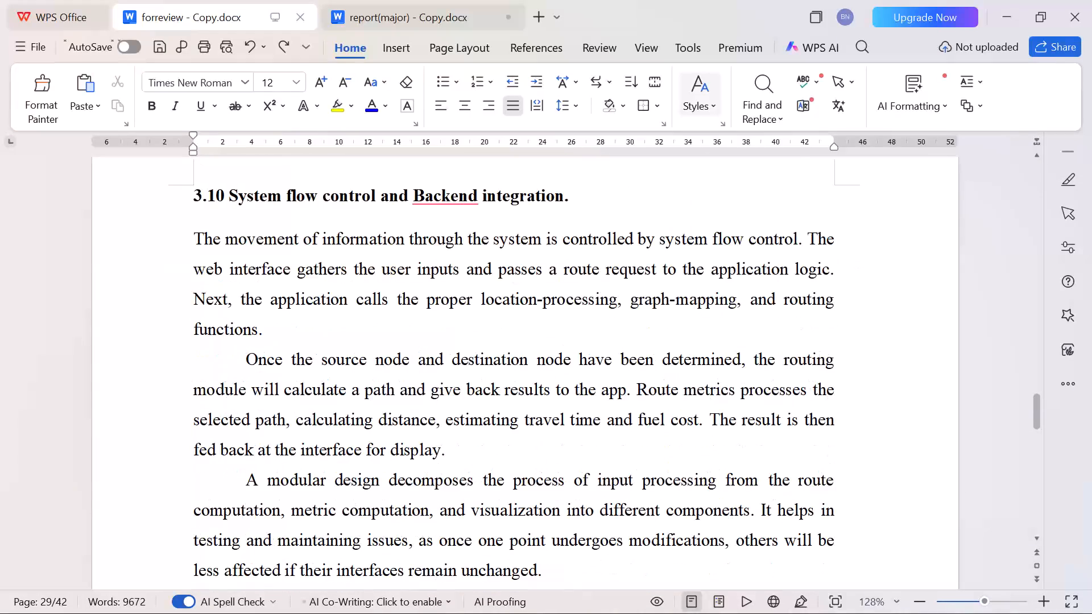
pyautogui.scroll(-19, 351, 293)
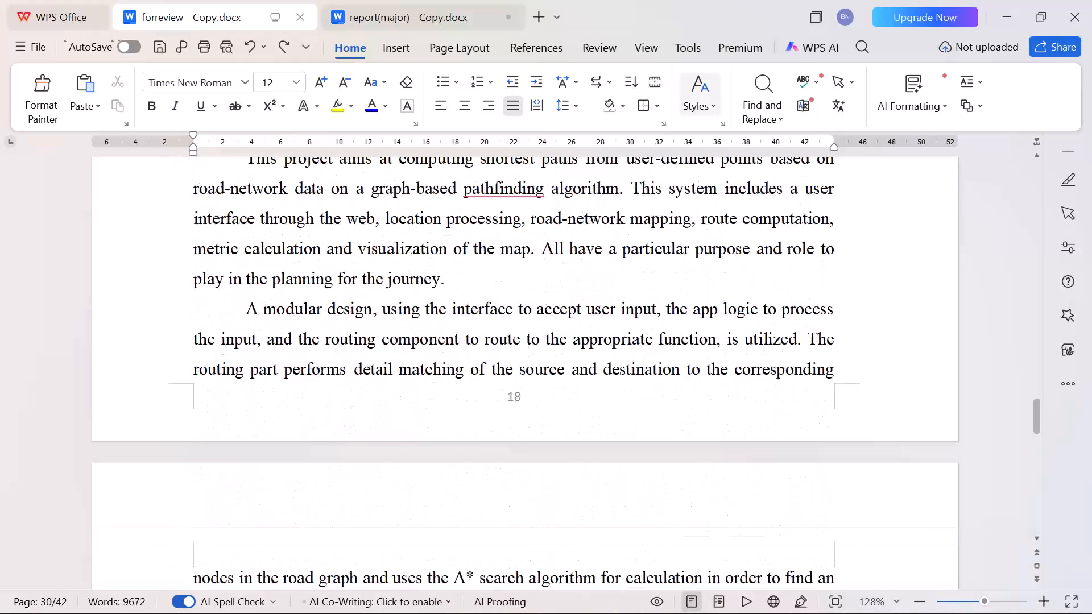
pyautogui.scroll(-20, 351, 293)
pyautogui.scroll(-12, 351, 293)
pyautogui.scroll(4, 351, 293)
pyautogui.scroll(-16, 351, 293)
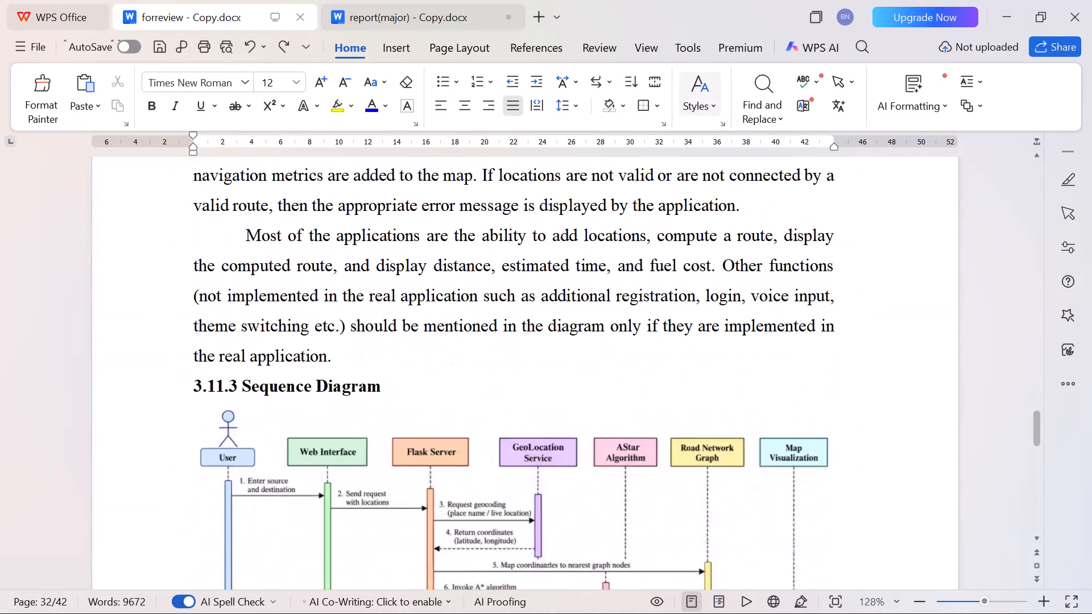
pyautogui.scroll(-12, 351, 293)
pyautogui.scroll(-20, 351, 293)
pyautogui.scroll(-1, 351, 293)
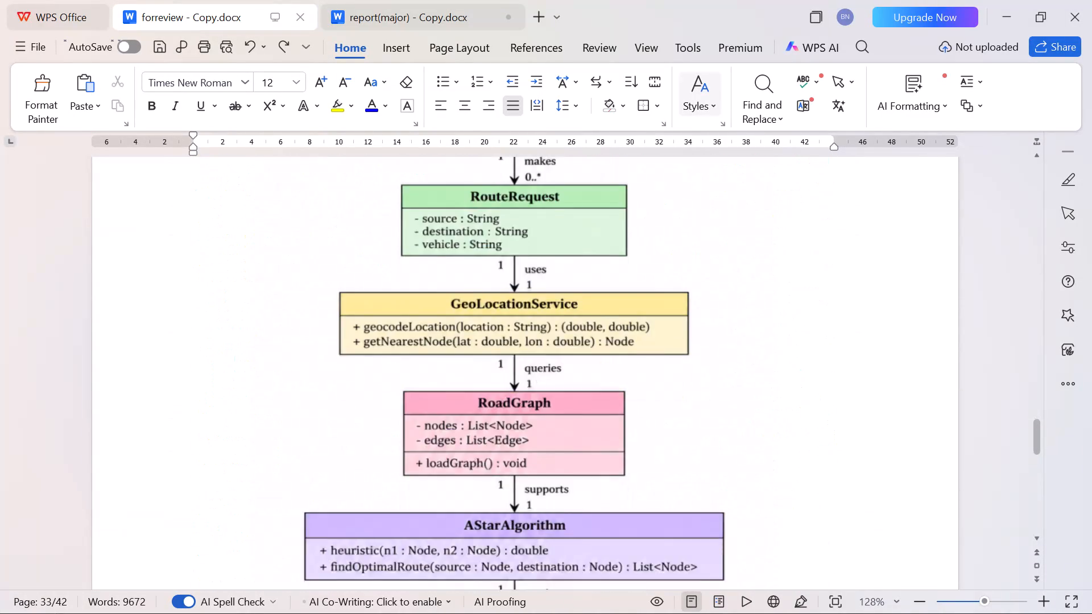
pyautogui.scroll(-20, 351, 293)
pyautogui.scroll(-16, 351, 293)
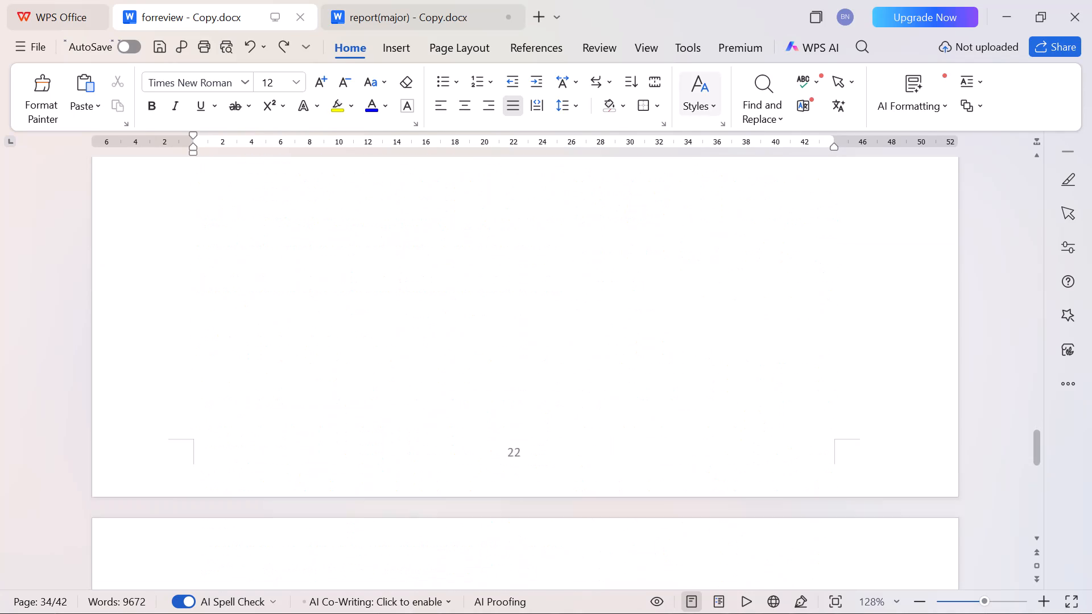
pyautogui.scroll(-12, 351, 293)
pyautogui.scroll(-18, 351, 293)
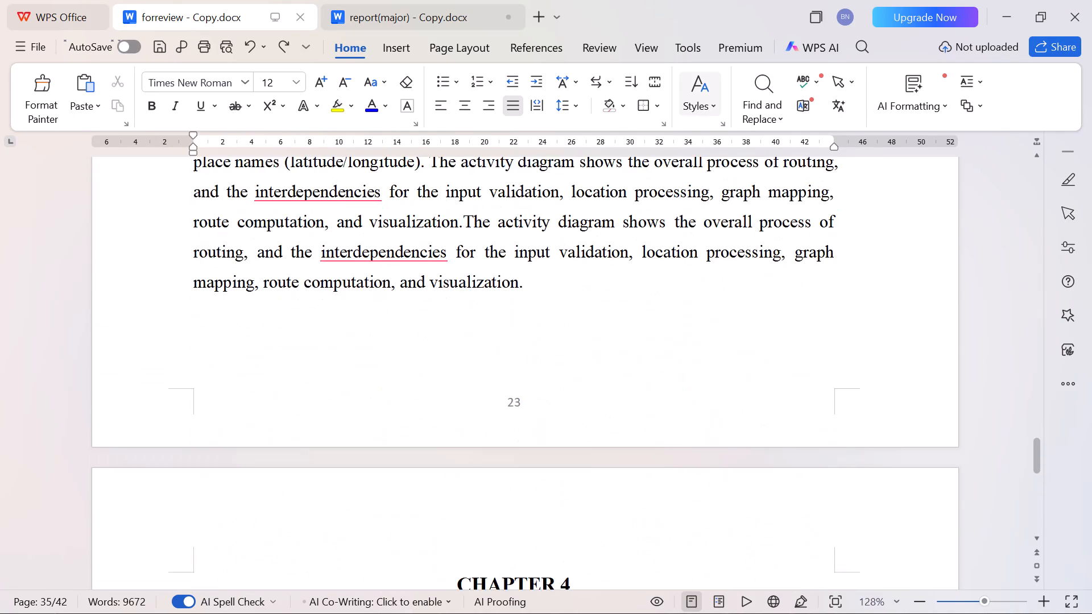
pyautogui.scroll(-14, 351, 293)
# Join the blank line after the activity diagram text with the Chapter 4 heading, and insert a paragraph break there.
pyautogui.scroll(14, 351, 293)
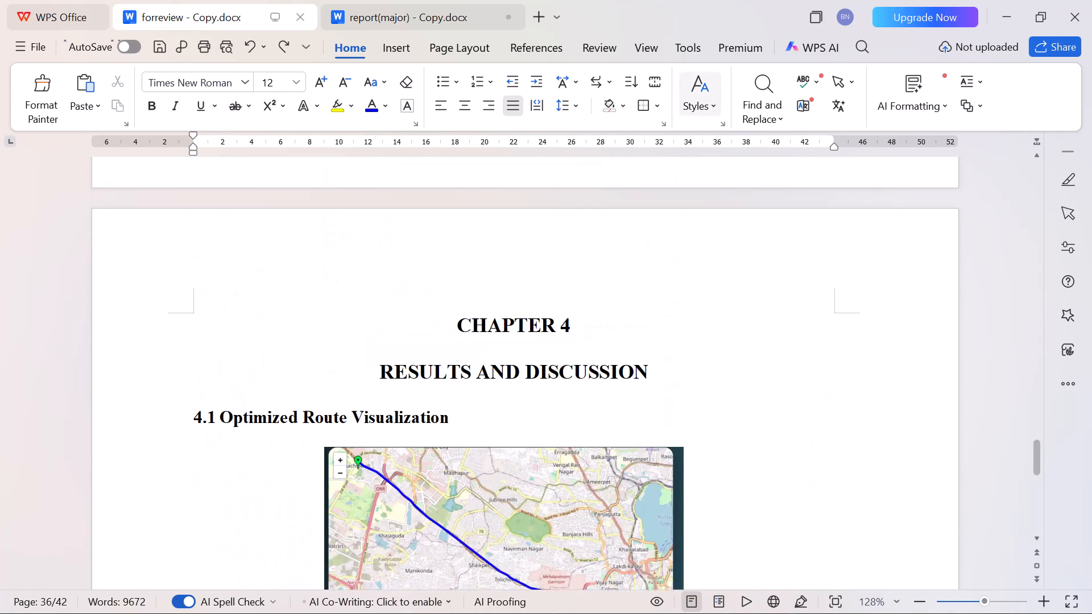
pyautogui.scroll(3, 351, 293)
pyautogui.click(353, 289)
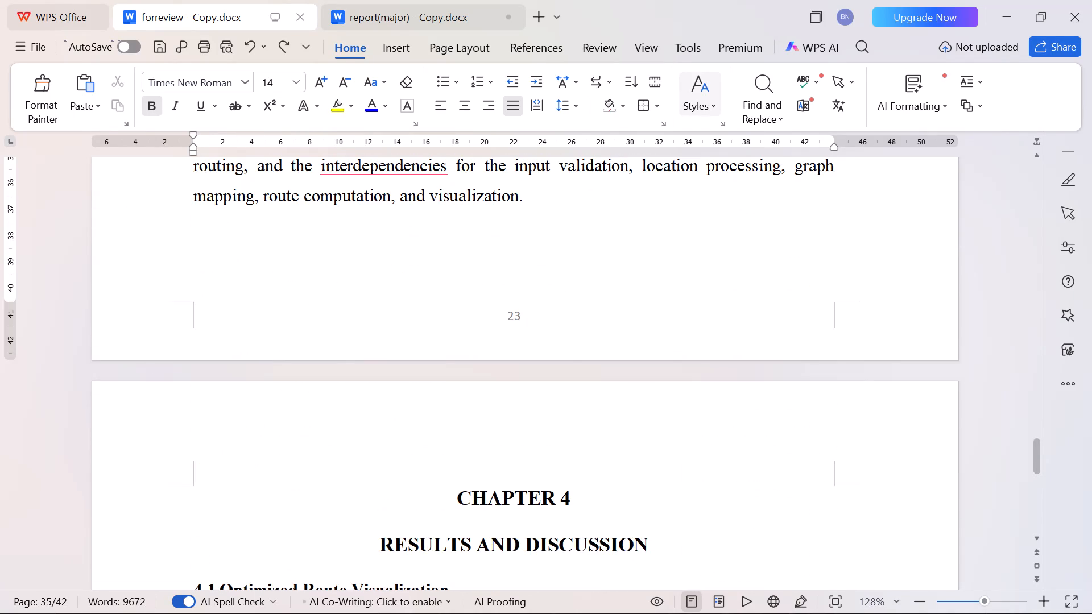
pyautogui.press('Delete')
pyautogui.press('Return')
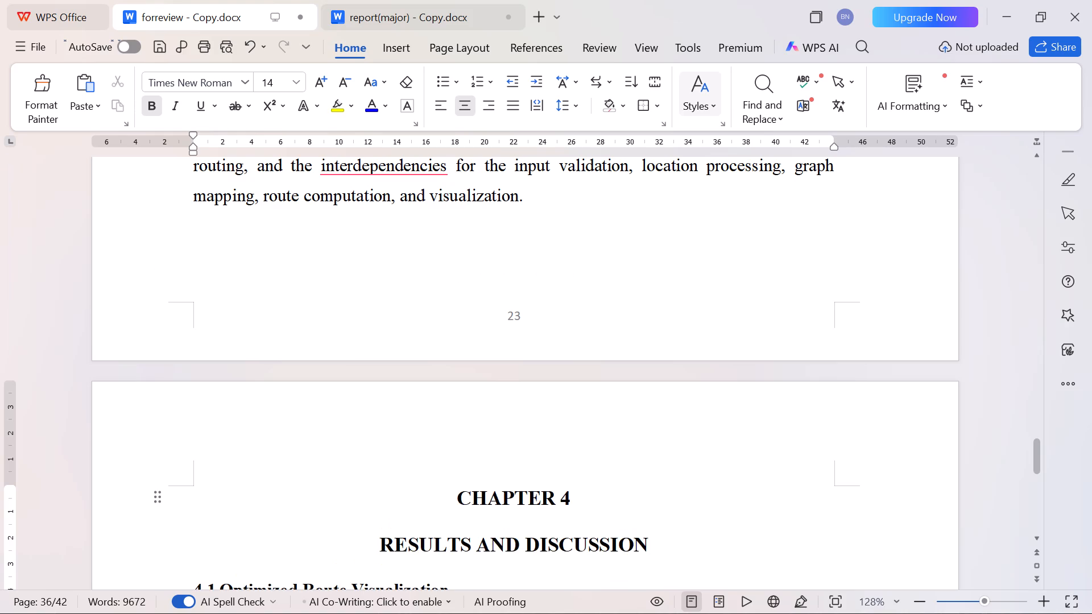
# Save the document.
pyautogui.hotkey('ctrl', 's')
# Examine the page numbering and layout from the Chapter 4 results through the conclusion and references to the last page.
pyautogui.scroll(-16, 353, 289)
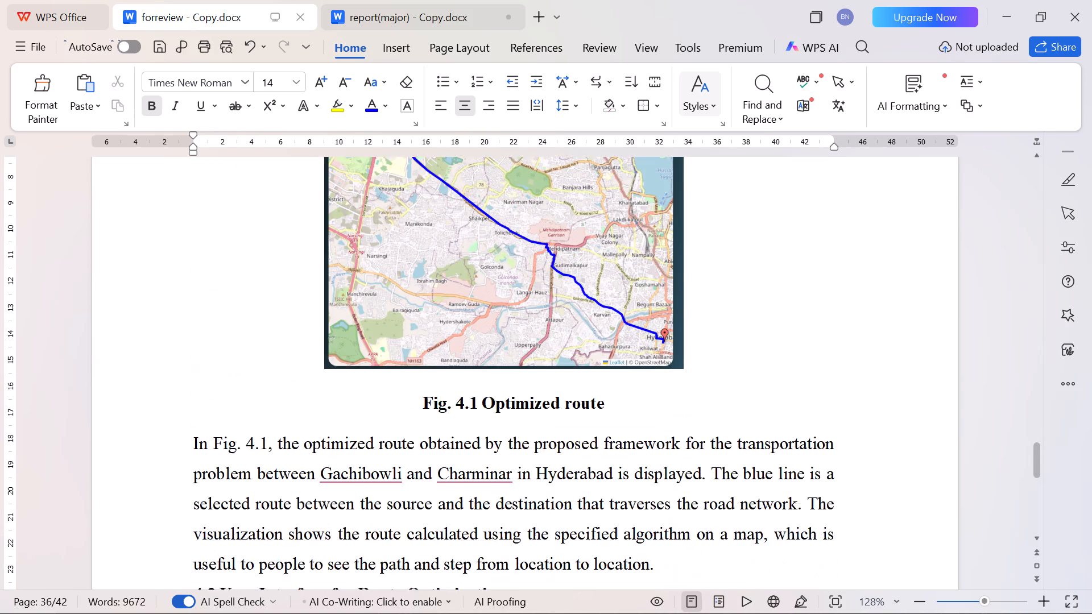
pyautogui.scroll(-19, 353, 289)
pyautogui.scroll(-12, 353, 289)
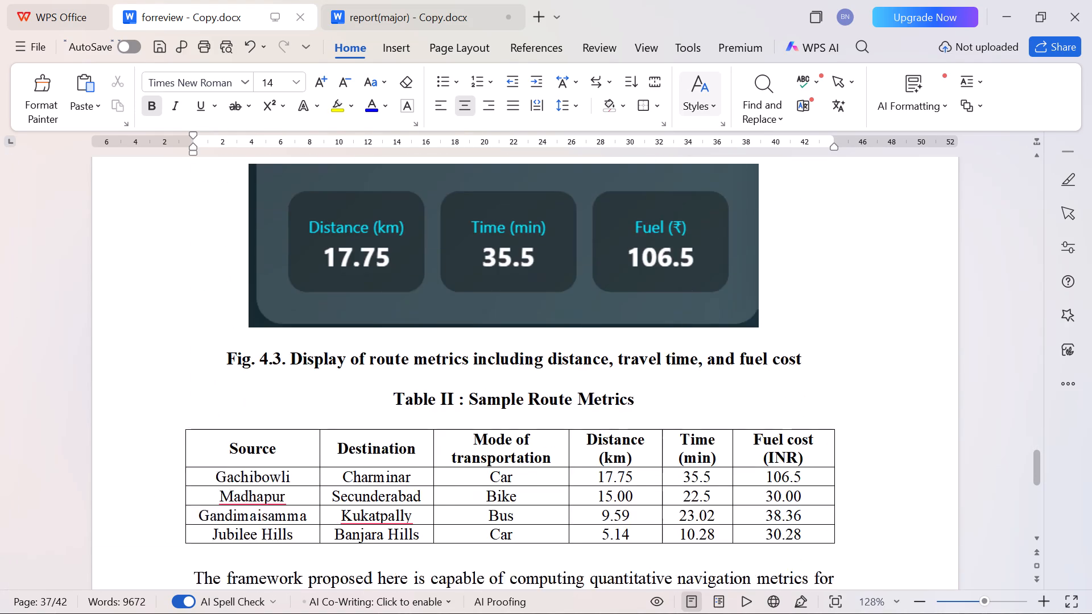
pyautogui.scroll(-16, 353, 289)
pyautogui.scroll(-7, 353, 289)
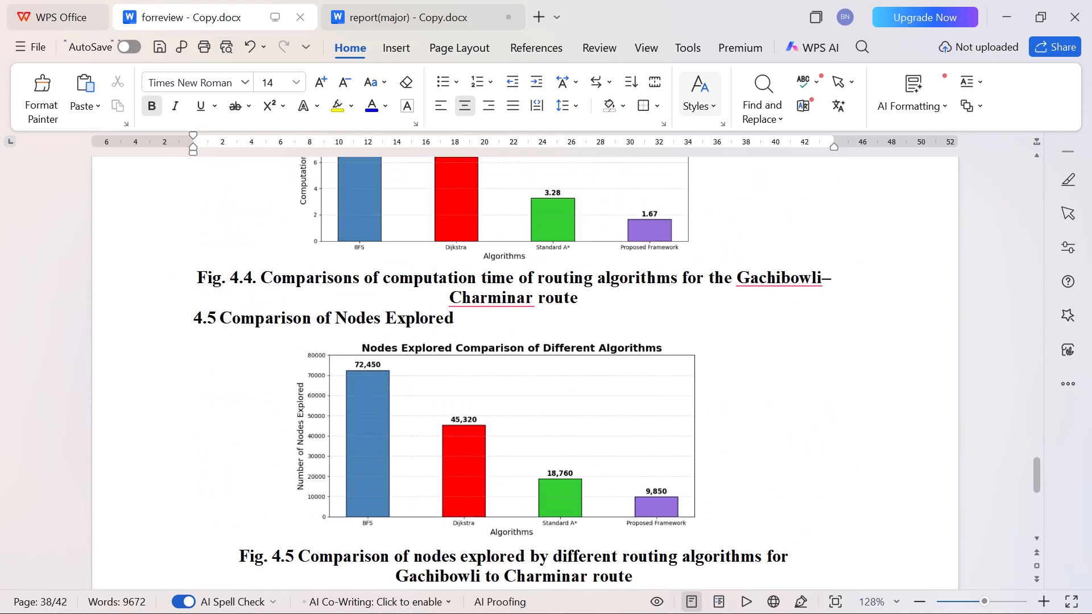
pyautogui.scroll(-20, 353, 289)
pyautogui.scroll(-14, 353, 289)
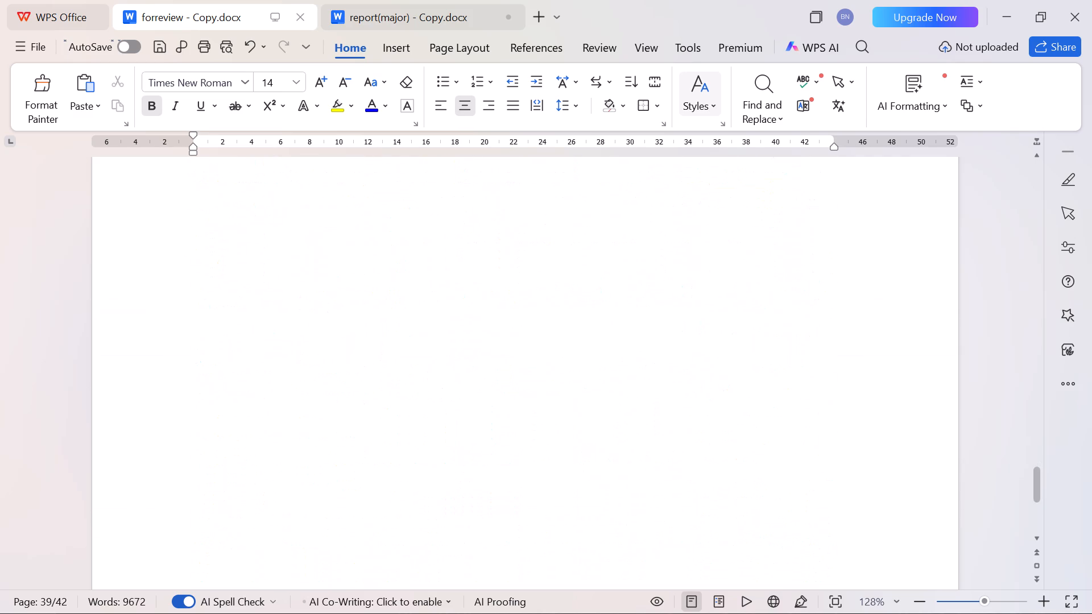
pyautogui.scroll(-5, 353, 289)
pyautogui.scroll(-20, 353, 289)
pyautogui.scroll(-6, 353, 289)
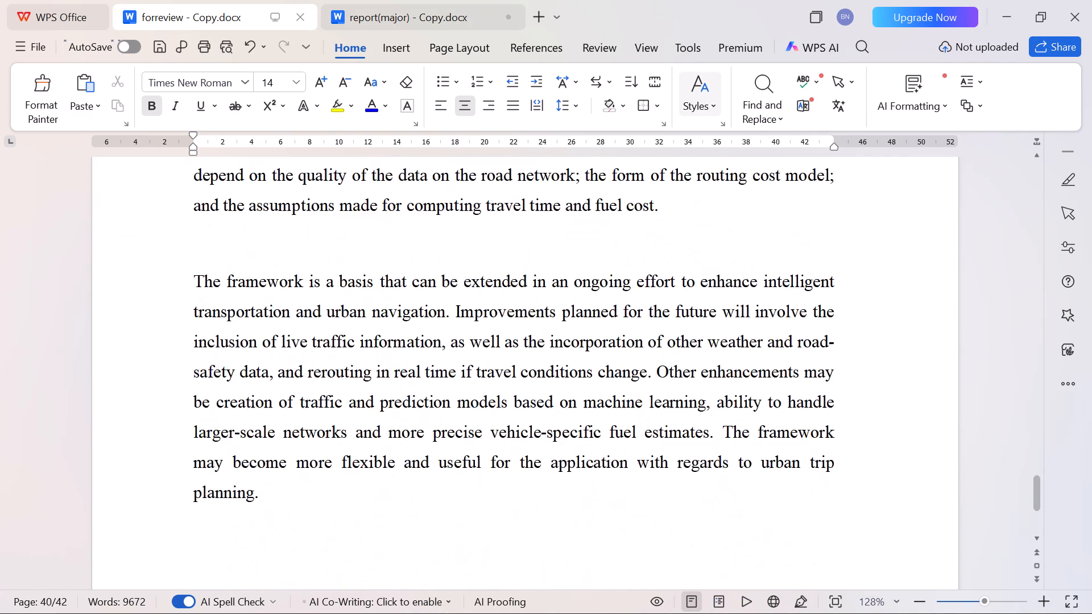
pyautogui.scroll(-20, 353, 289)
pyautogui.scroll(-14, 353, 289)
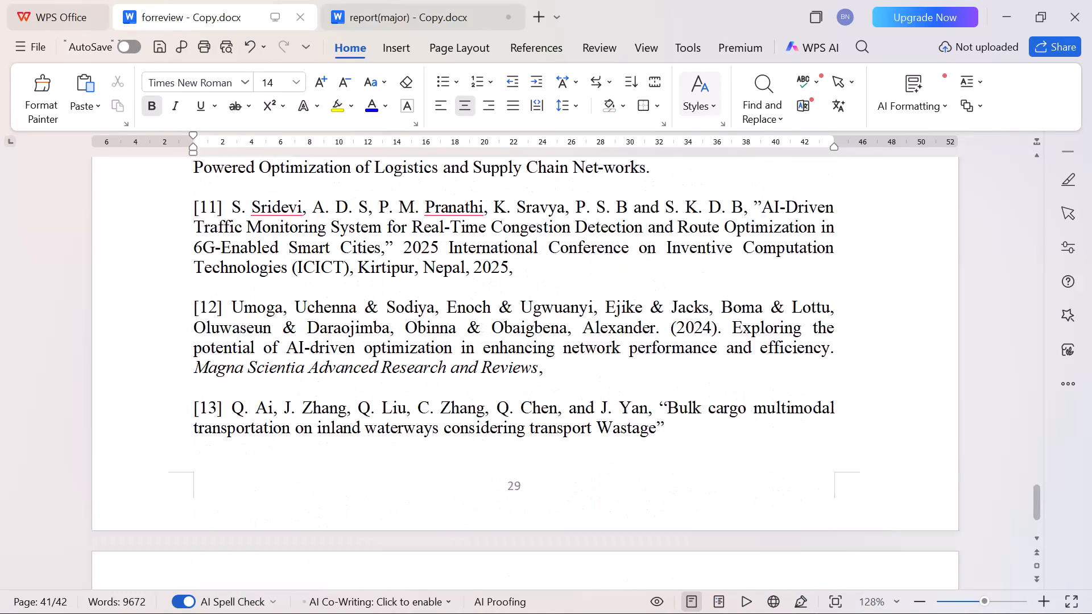
pyautogui.scroll(-19, 352, 289)
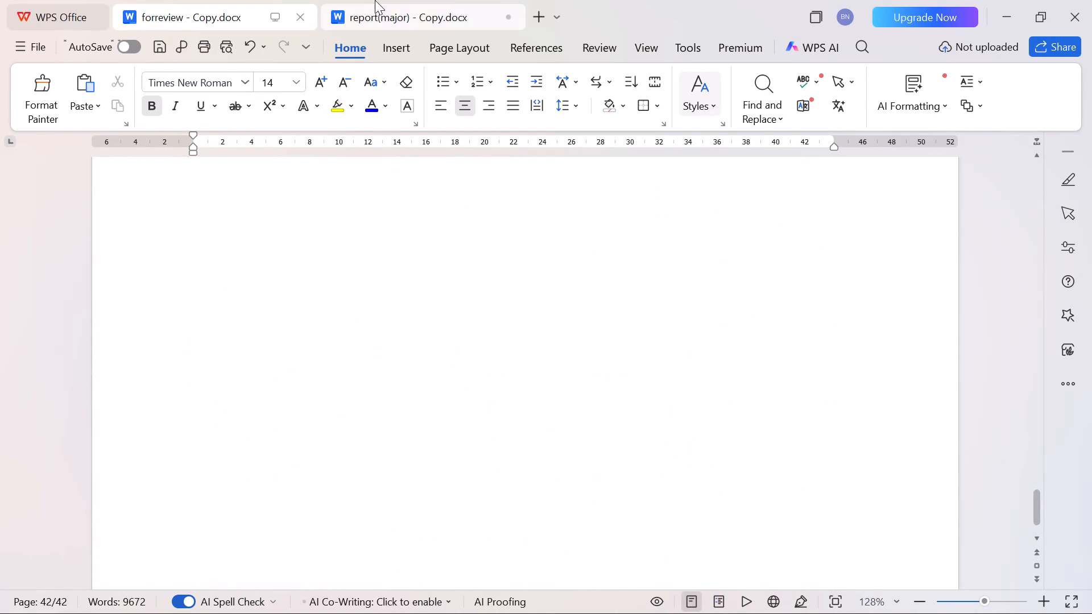